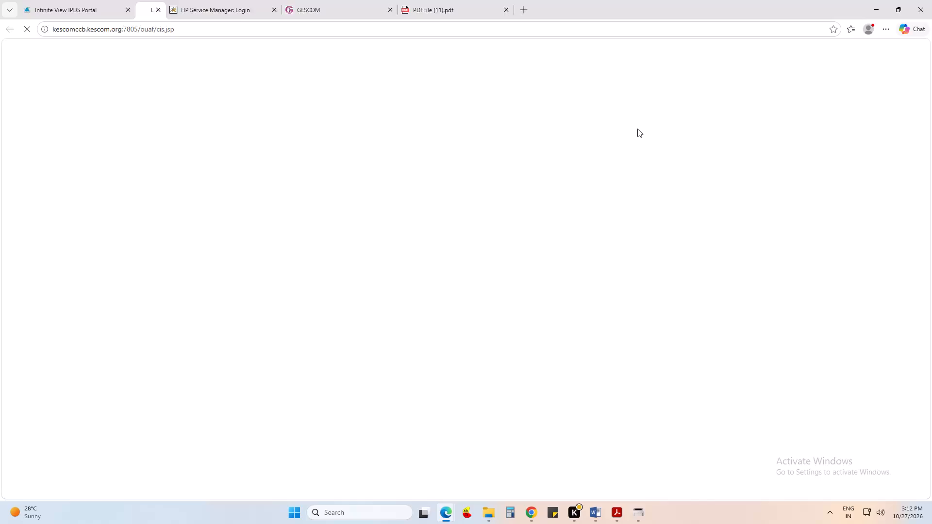
Copy the account ID from the GESCOM service request confirmation and paste it into the Account ID field of Control Central Search.
left_click(346, 241)
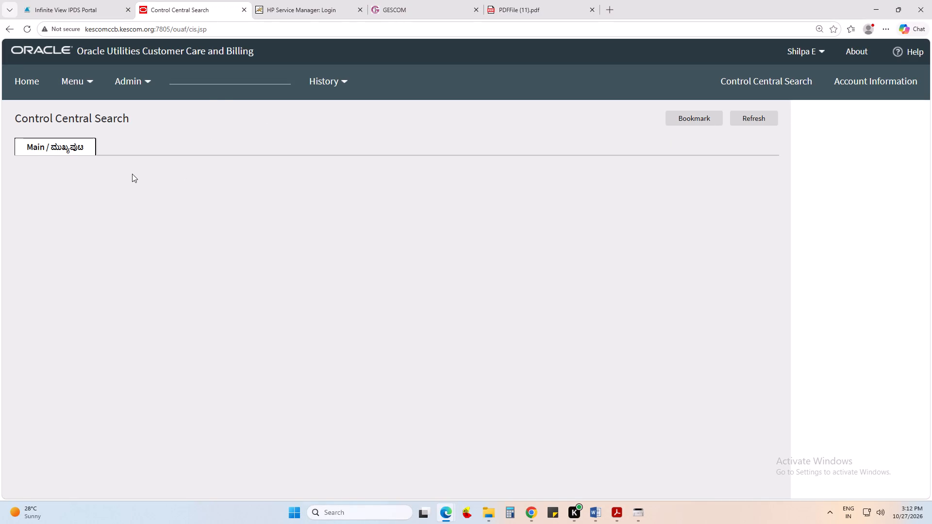
left_click(140, 243)
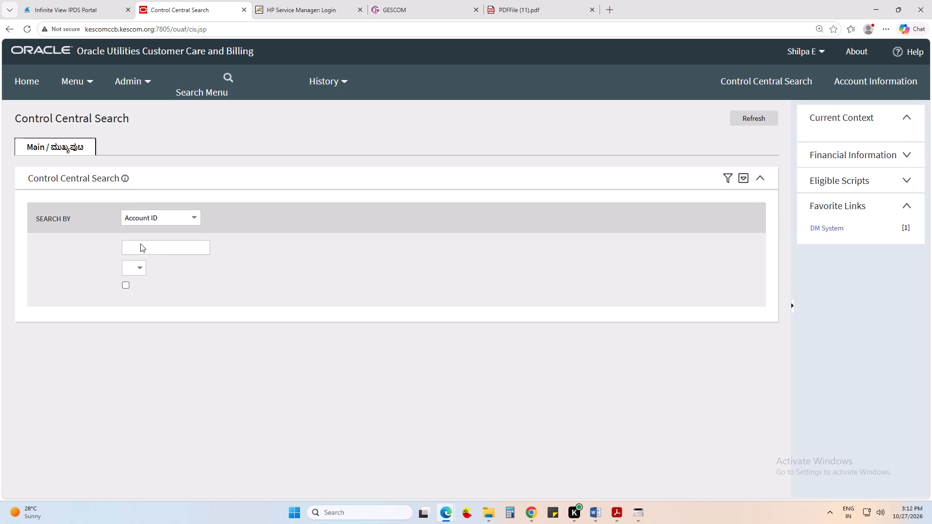
left_click(156, 246)
key("ctrl+v")
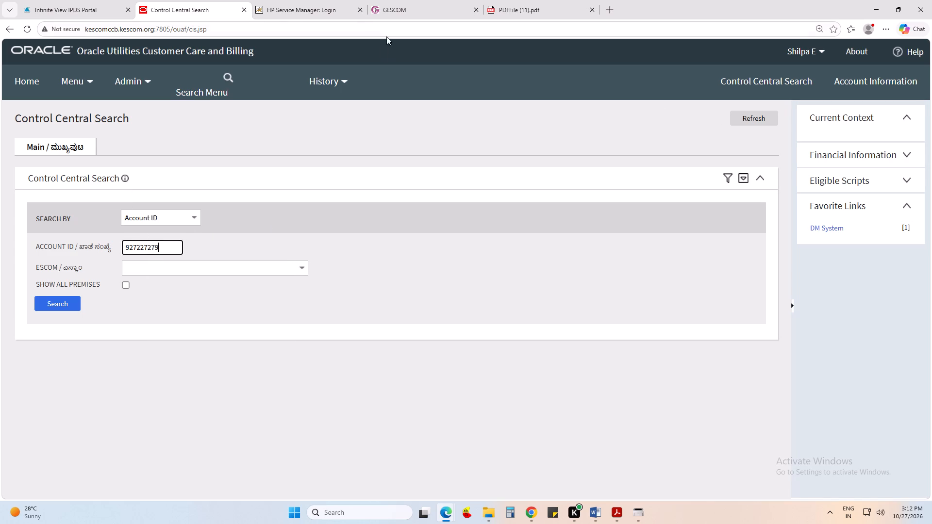
left_click(391, 0)
left_click_drag(190, 123, 234, 125)
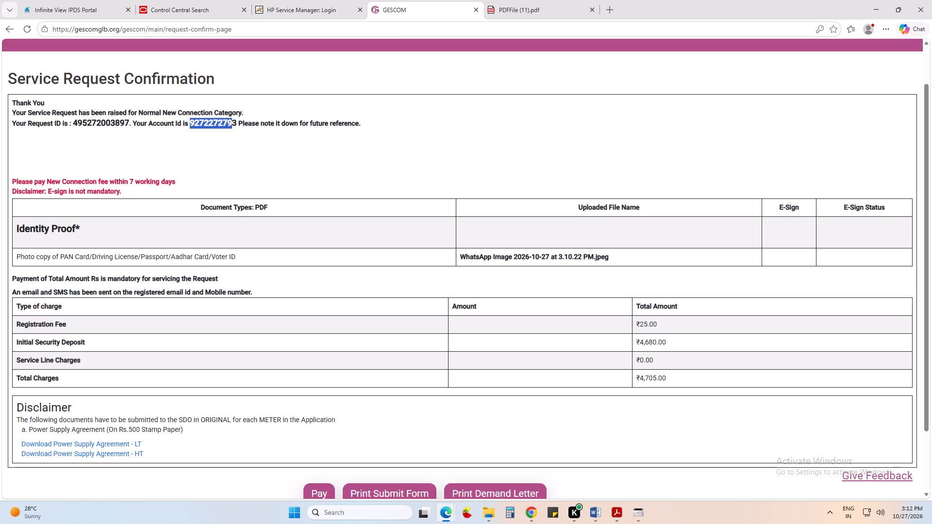
left_click_drag(234, 125, 236, 125)
key("ctrl+c")
left_click(213, 0)
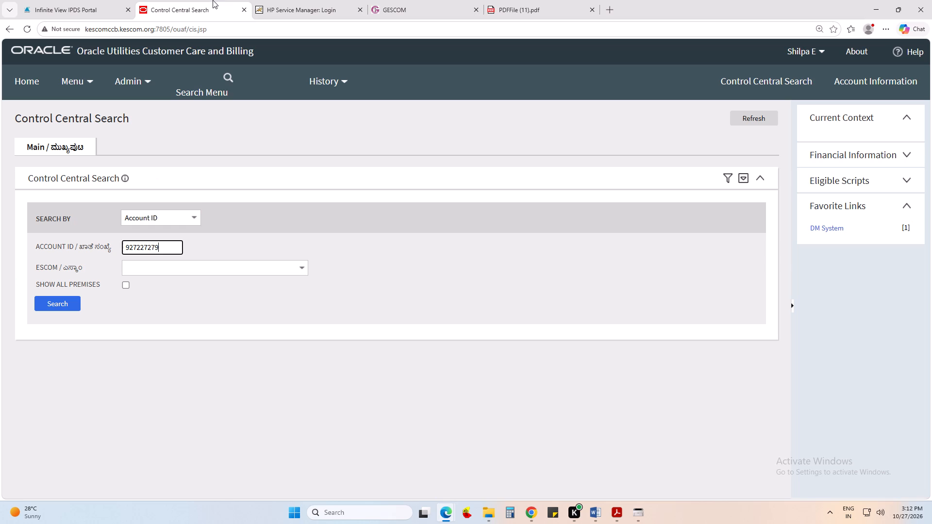
double_click(154, 253)
key("ctrl+v")
key("3")
Remove the leading space from the pasted account ID, add its missing last digit 3, and run the search.
key("Left")
key("Left")
key("Left")
key("Left")
key("Left")
key("Left")
key("Left")
key("Left")
key("Left")
key("Left")
key("Left")
key("Left")
key("Left")
key("Left")
key("Left")
key("Left")
key("Left")
key("Delete")
key("Right")
key("Right")
key("Right")
key("Right")
key("Right")
key("Right")
key("Right")
key("Right")
key("Right")
key("Right")
key("Right")
key("Right")
key("Right")
key("Right")
key("3")
key("Return")
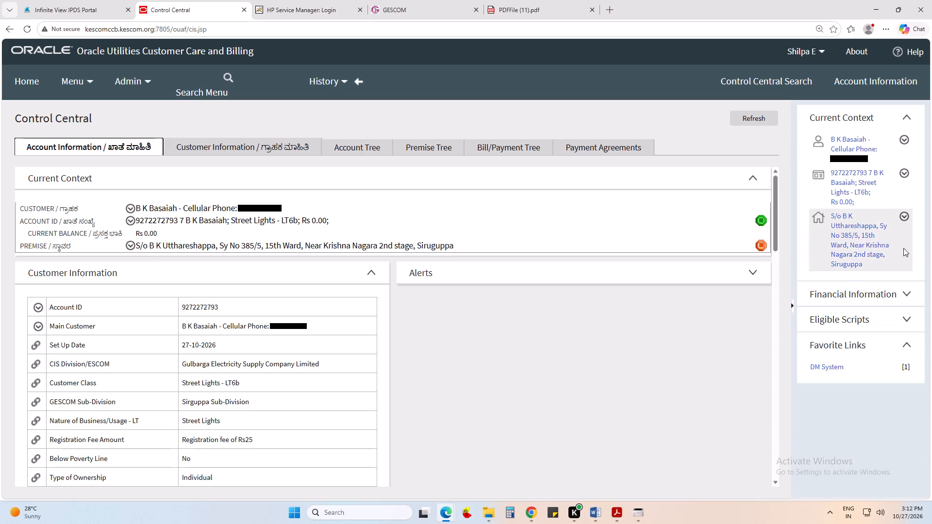
Open the New Connection case from the case query for the account's premise.
left_click(904, 219)
left_click(787, 243)
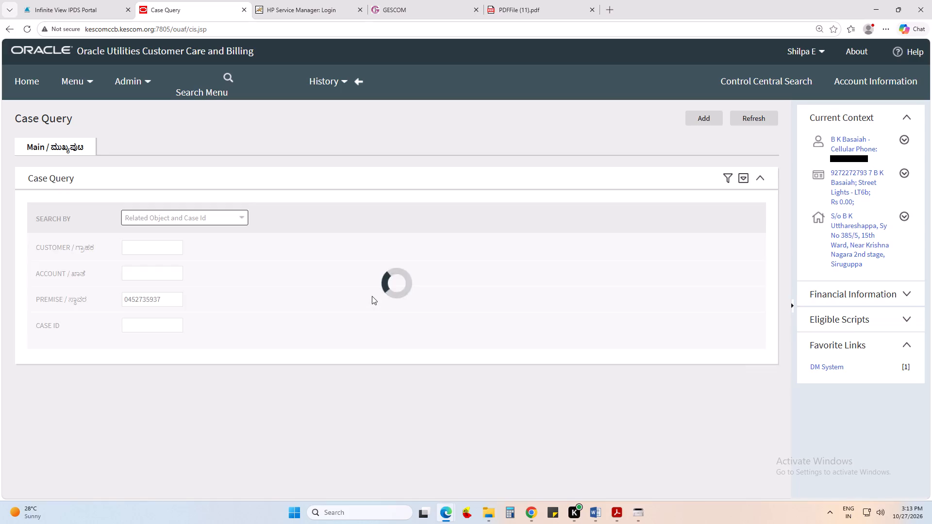
left_click(159, 428)
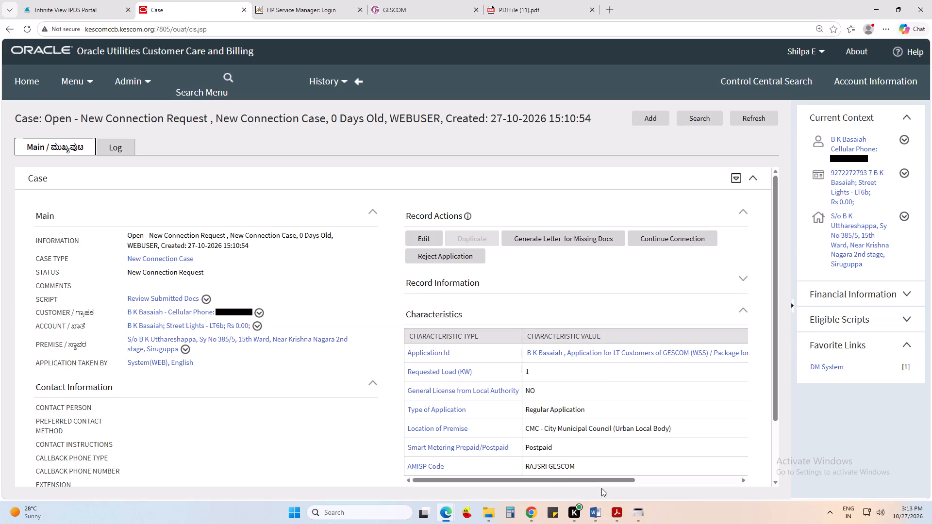
Start Continue Connection on the case and save the required Docs Reviewed characteristic as Y.
left_click(656, 230)
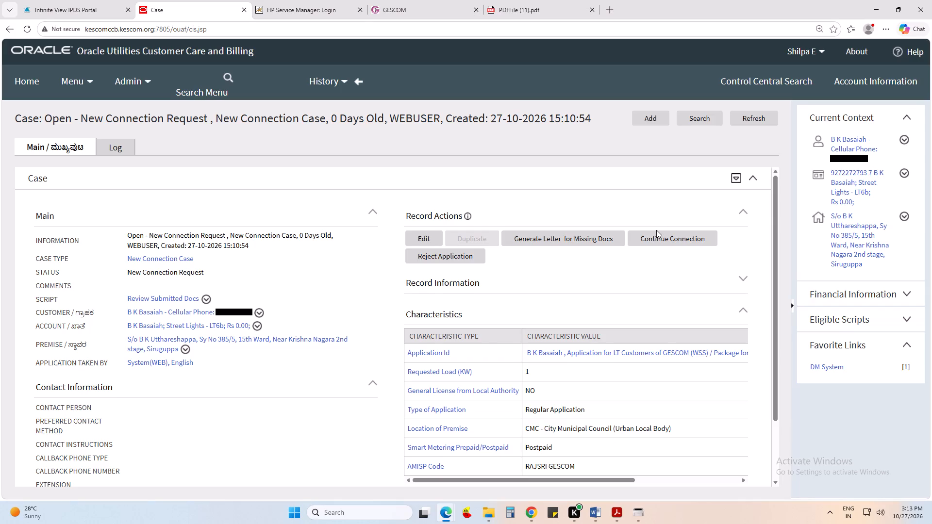
left_click(677, 244)
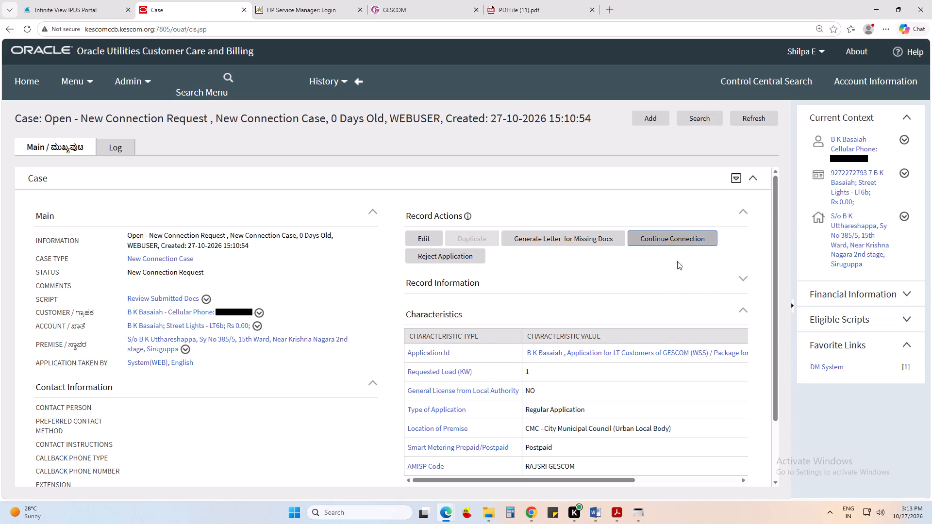
left_click(625, 311)
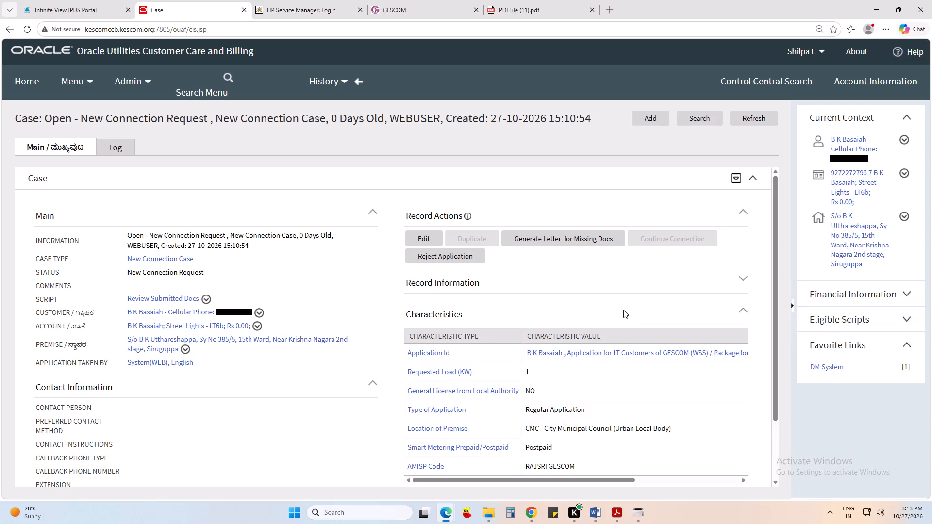
scroll(622, 287, "up", 2)
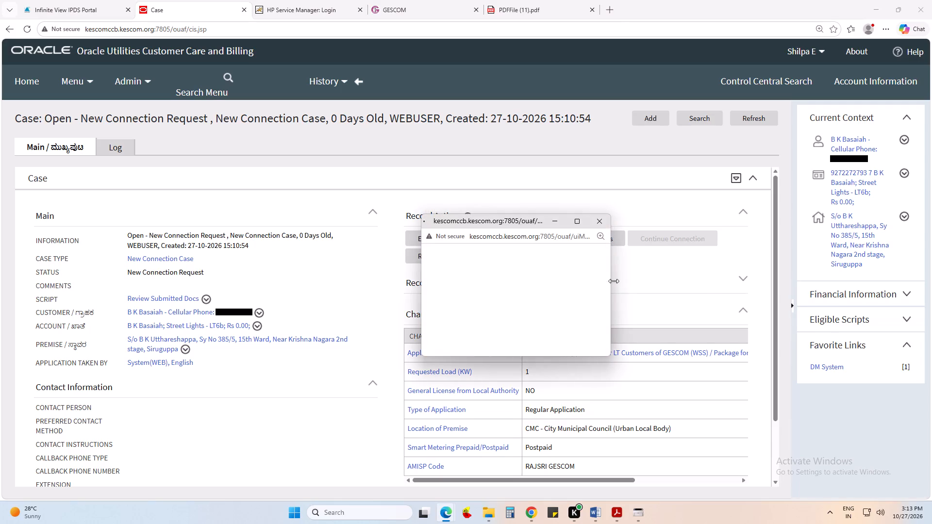
left_click(696, 300)
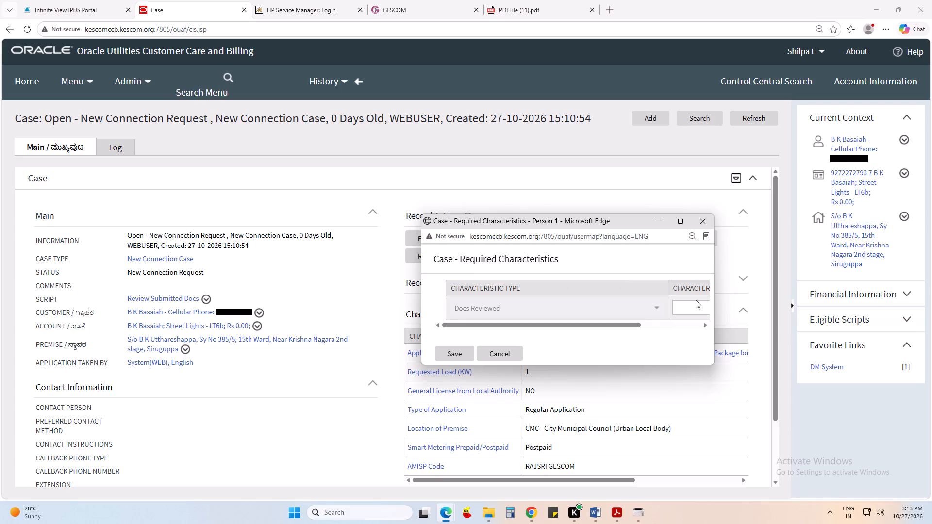
left_click(692, 306)
key("y")
key("Tab")
key("Tab")
key("Tab")
key("Return")
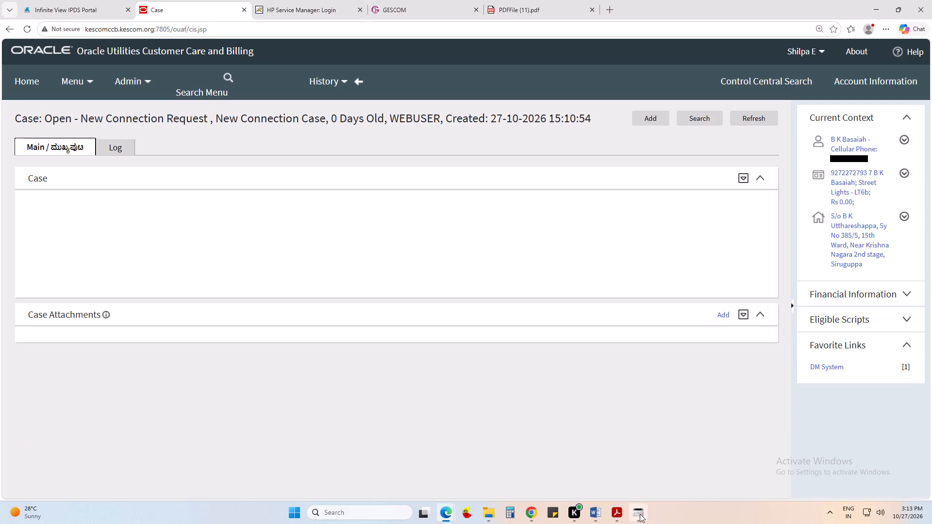
Run Continue Connection again to advance the case past the document review.
left_click(640, 514)
left_click(581, 369)
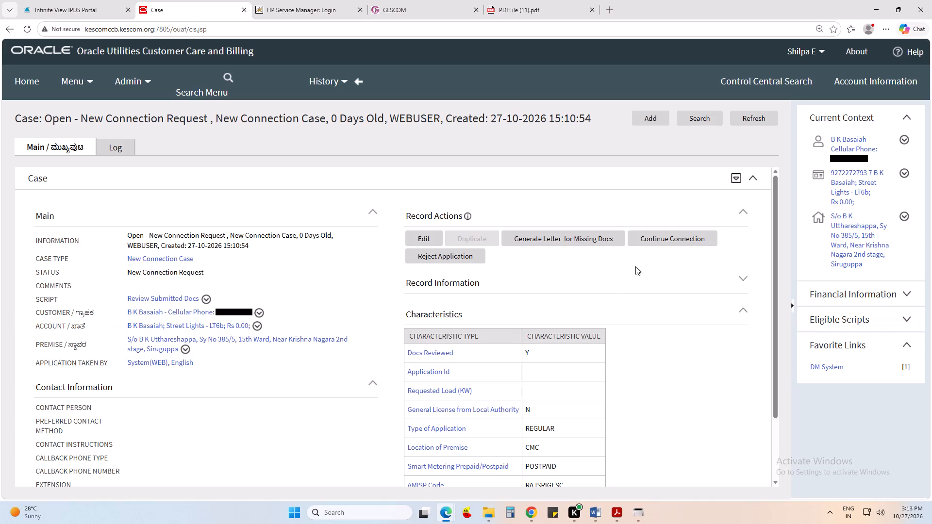
double_click(658, 247)
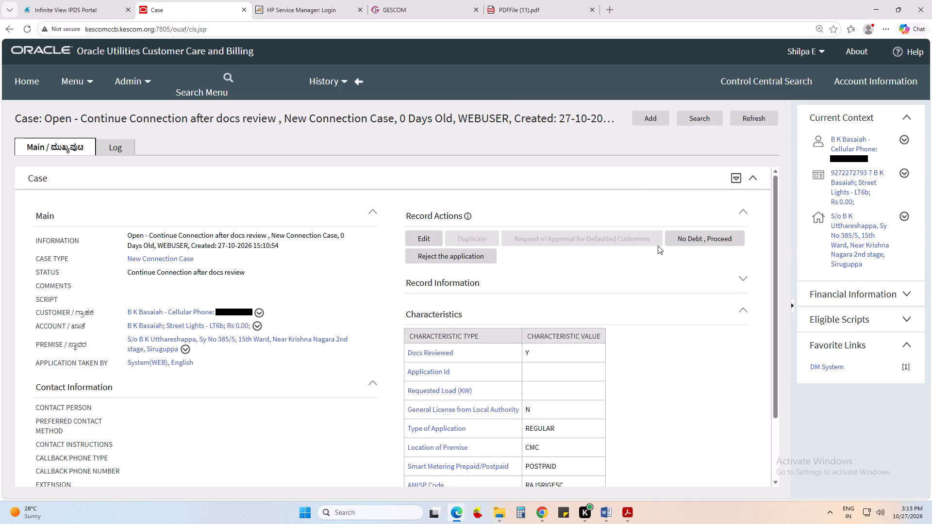
Advance the case with the No Debt, Proceed action.
left_click(681, 236)
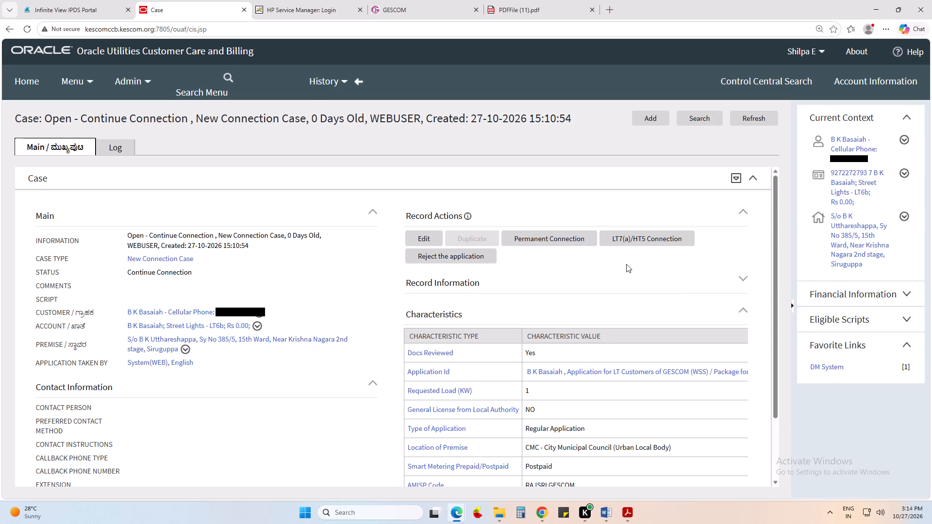
Start Permanent Connection and save the required characteristics with Type Of Organization INDIVIDUAL and Department Name No.
left_click(567, 246)
left_click(567, 242)
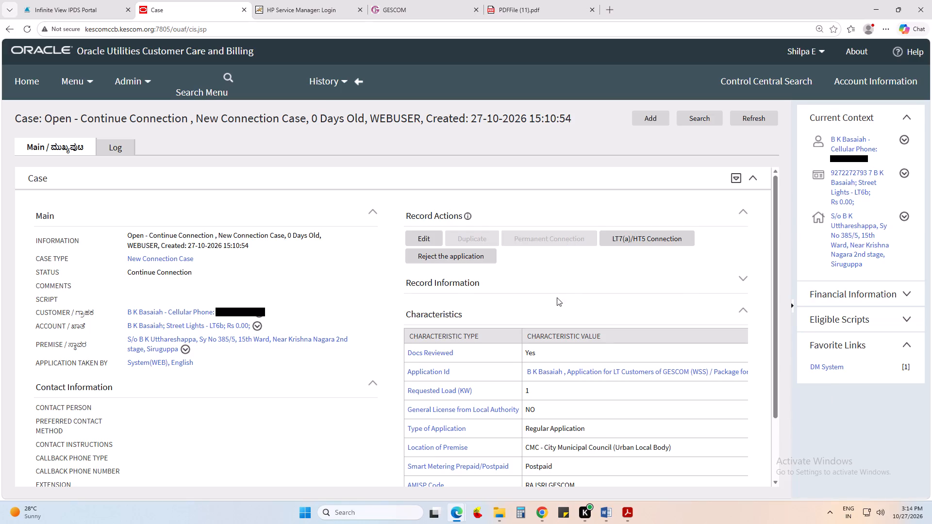
scroll(548, 298, "down", 5)
scroll(548, 298, "up", 5)
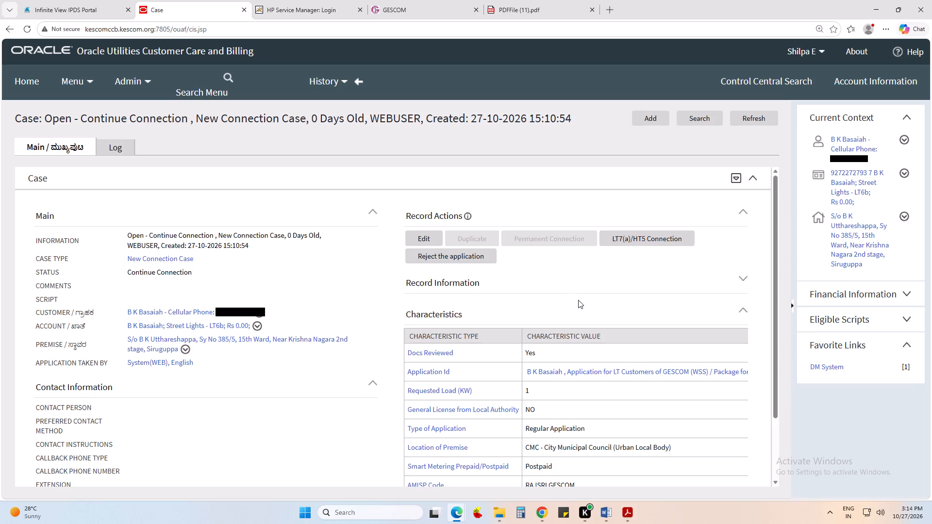
scroll(578, 300, "down", 4)
scroll(578, 300, "up", 3)
scroll(578, 300, "down", 4)
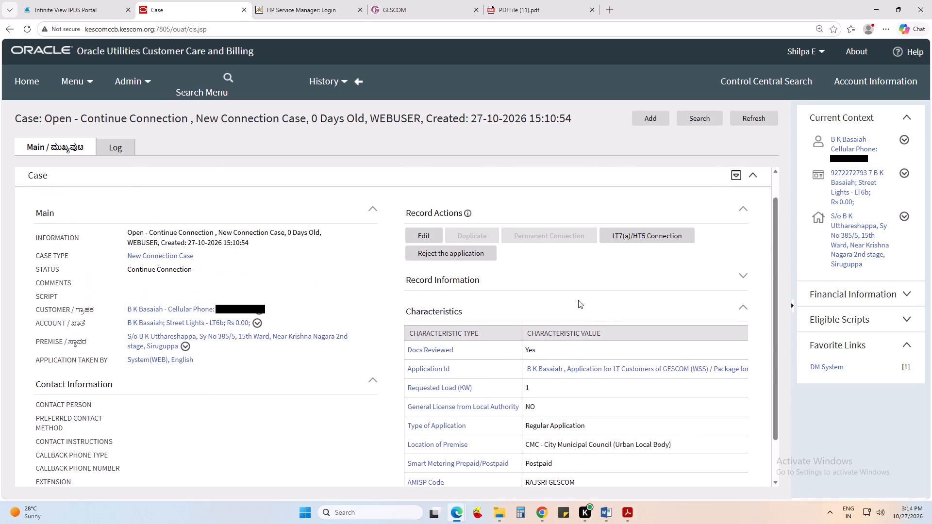
scroll(578, 300, "up", 4)
scroll(578, 300, "down", 2)
scroll(578, 300, "up", 2)
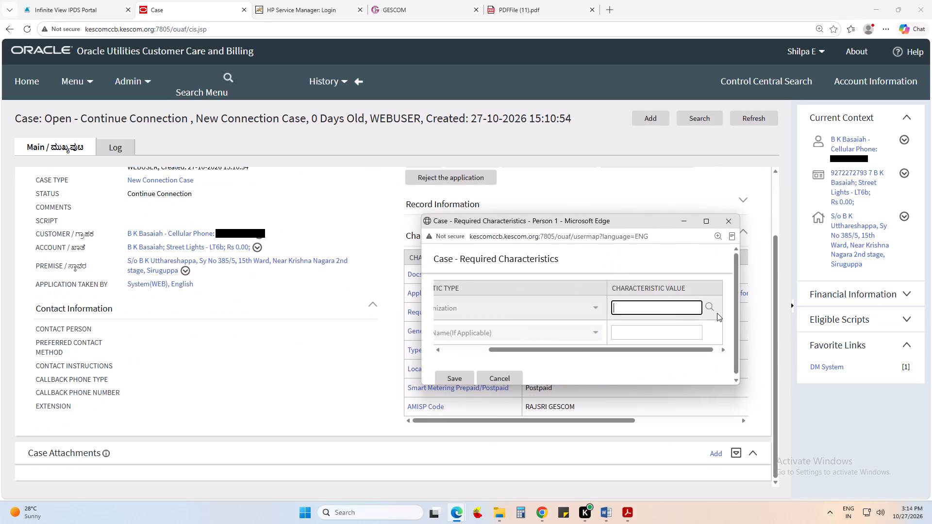
left_click(706, 304)
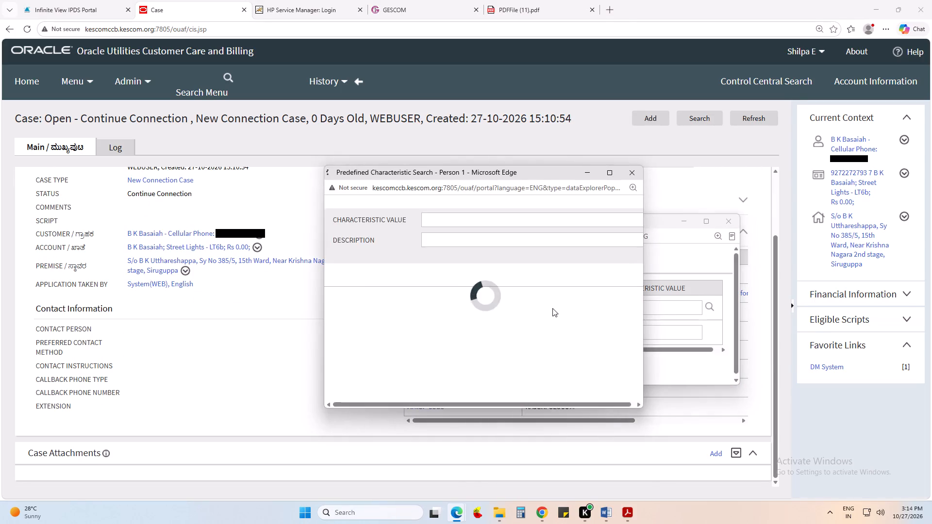
left_click(553, 299)
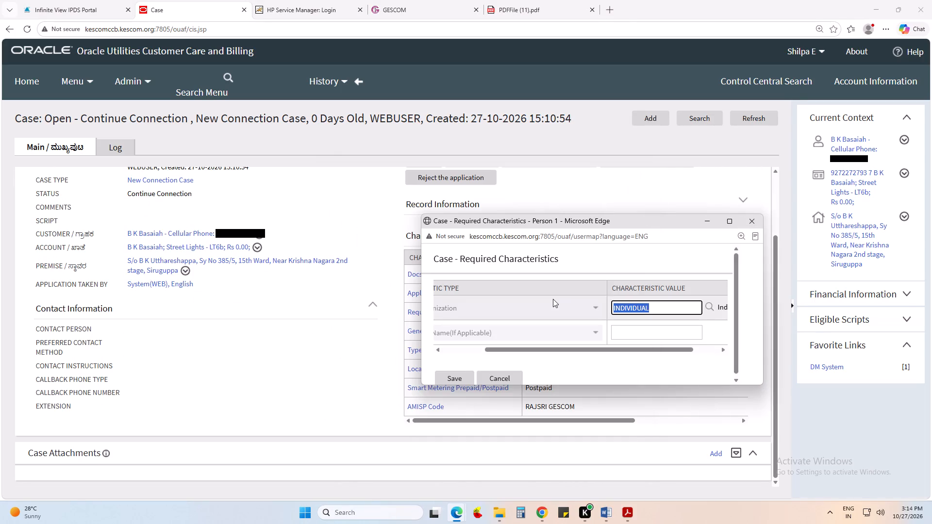
left_click(621, 333)
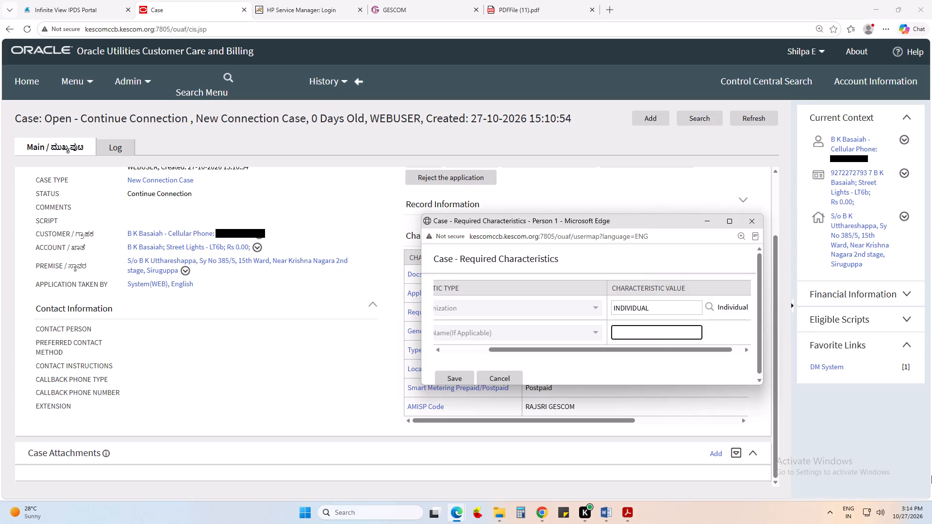
type("No")
key("Tab")
key("Return")
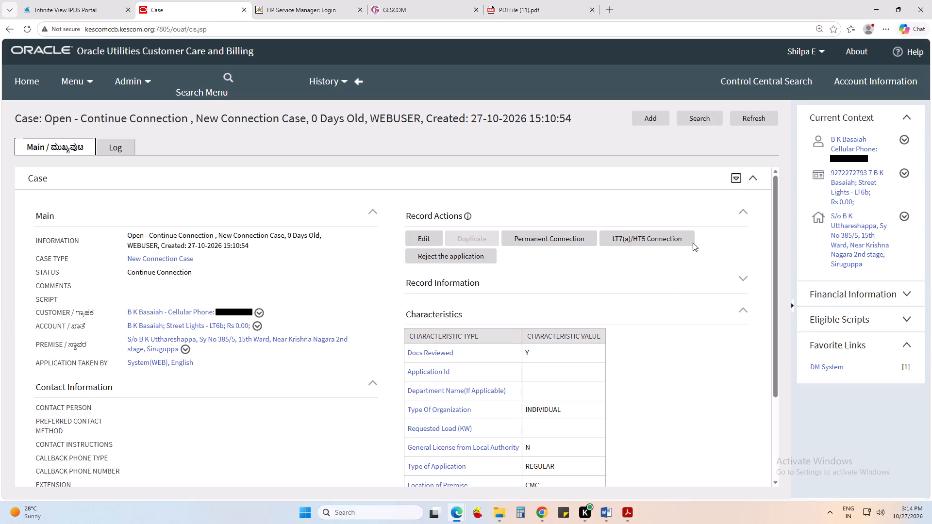
Run Permanent Connection again to move the case to that status.
left_click(566, 238)
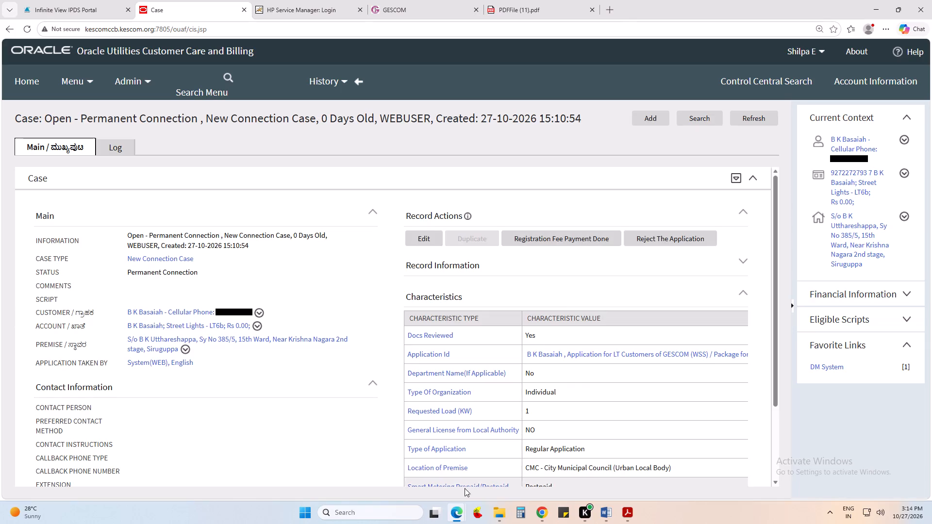
Switch to the Estimates dashboard in the InPrivate window and enter the copied account ID as an Account ID search, without leading characters.
left_click(533, 450)
scroll(213, 199, "up", 3)
scroll(204, 196, "down", 1)
scroll(204, 196, "up", 1)
left_click(305, 83)
left_click(36, 161)
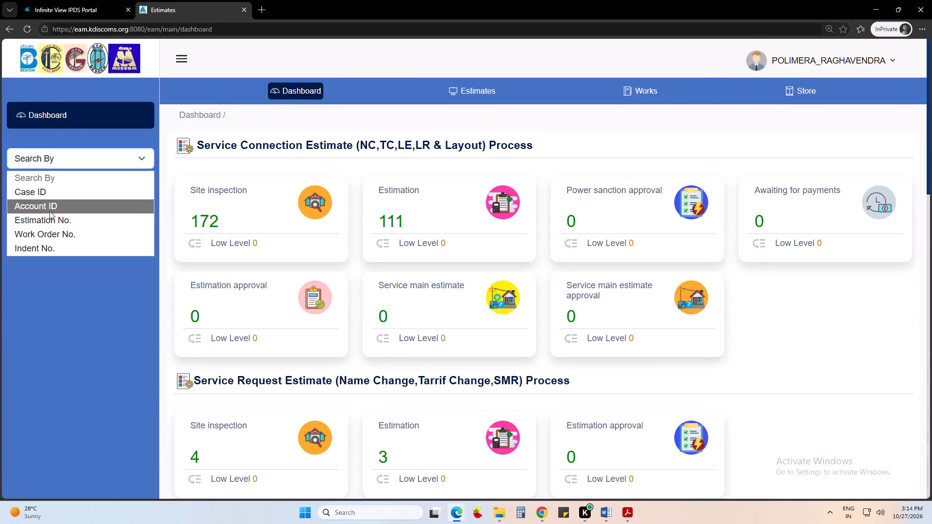
left_click(50, 210)
left_click(46, 224)
key("ctrl+v")
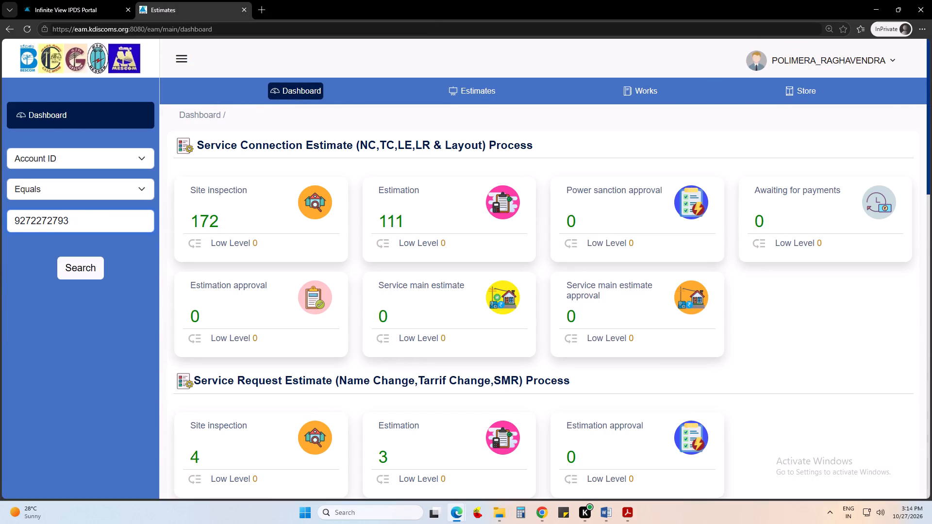
left_click(14, 228)
key("BackSpace")
key("BackSpace")
key("BackSpace")
key("BackSpace")
key("BackSpace")
key("BackSpace")
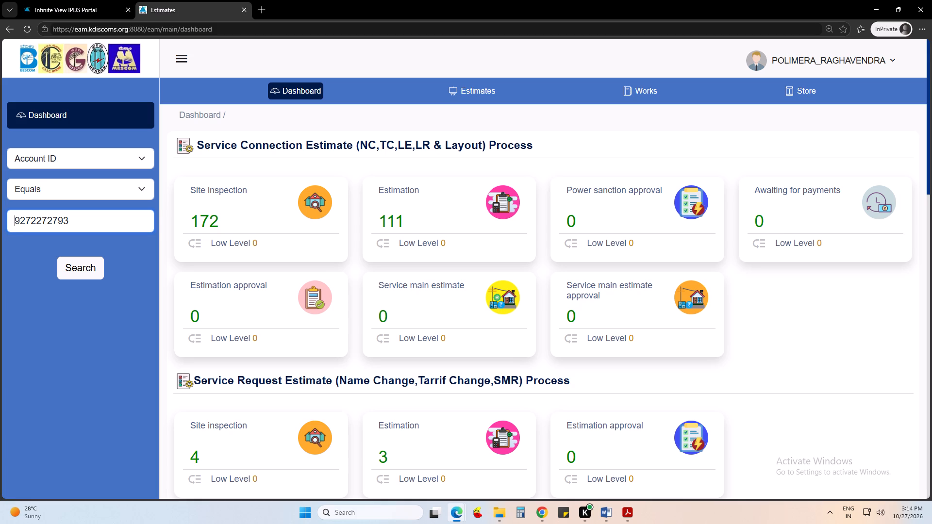
key("BackSpace")
Return to the Customer Care and Billing case and start its Registration Fee Payment Done action.
left_click(432, 478)
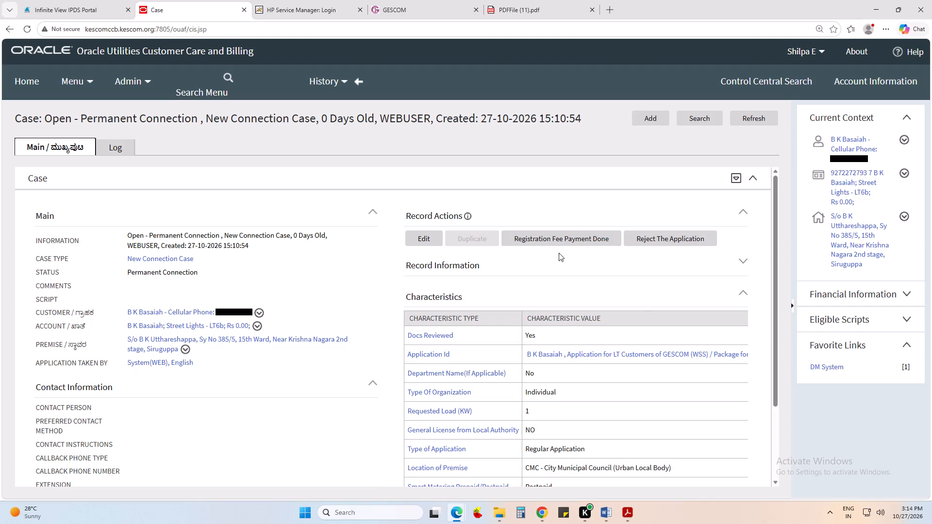
left_click(552, 241)
scroll(590, 432, "down", 4)
scroll(590, 432, "up", 5)
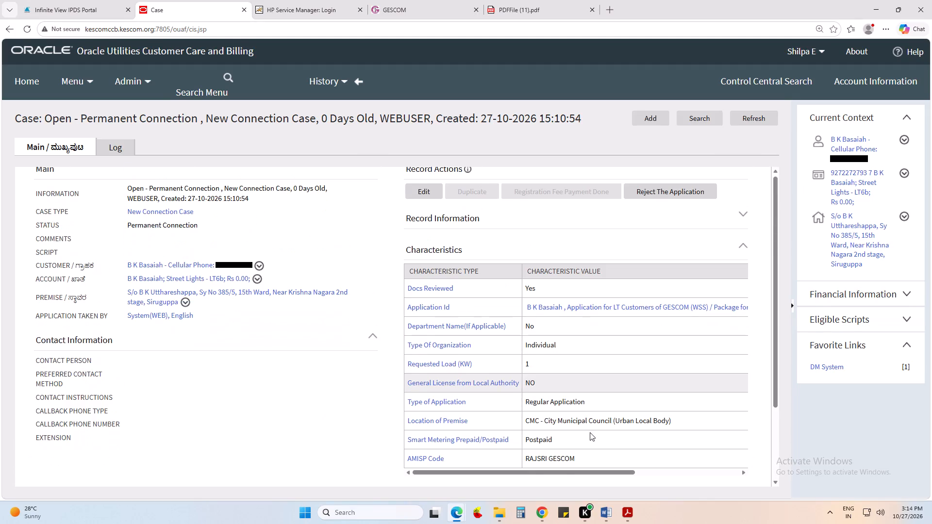
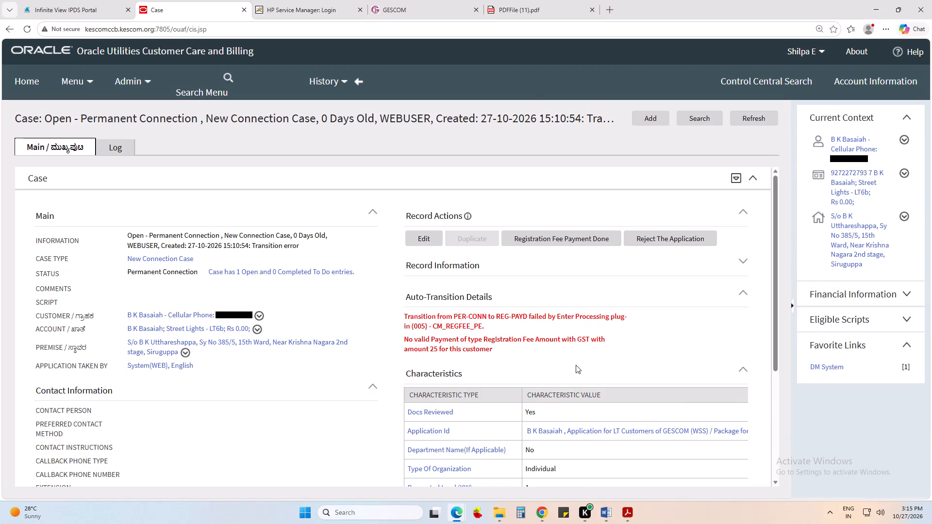
Switch to the provisional demand note PDF and select the Initial Security Deposit amount, 4680, in the Amount in Rs. column.
left_click(551, 0)
scroll(543, 214, "up", 1)
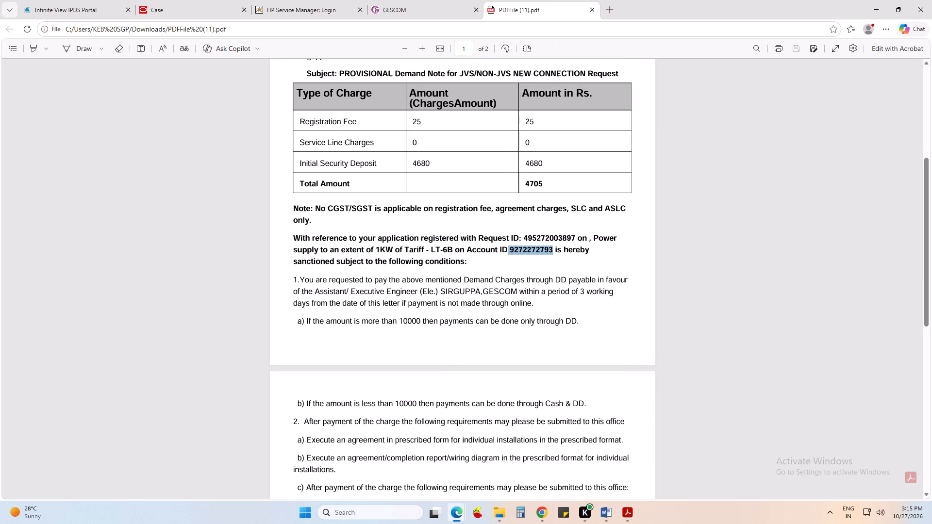
left_click_drag(524, 180, 583, 172)
left_click_drag(583, 172, 590, 184)
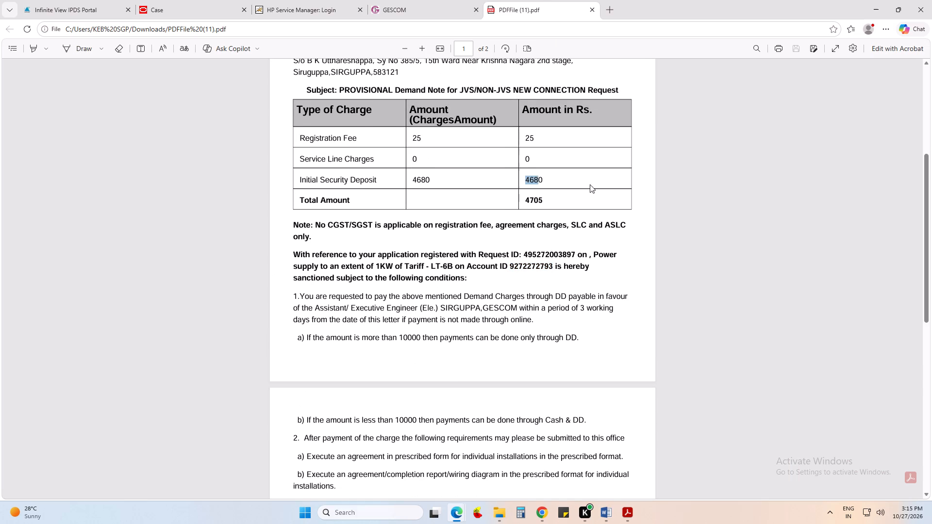
left_click_drag(590, 184, 594, 189)
left_click(572, 175)
left_click_drag(527, 181, 546, 178)
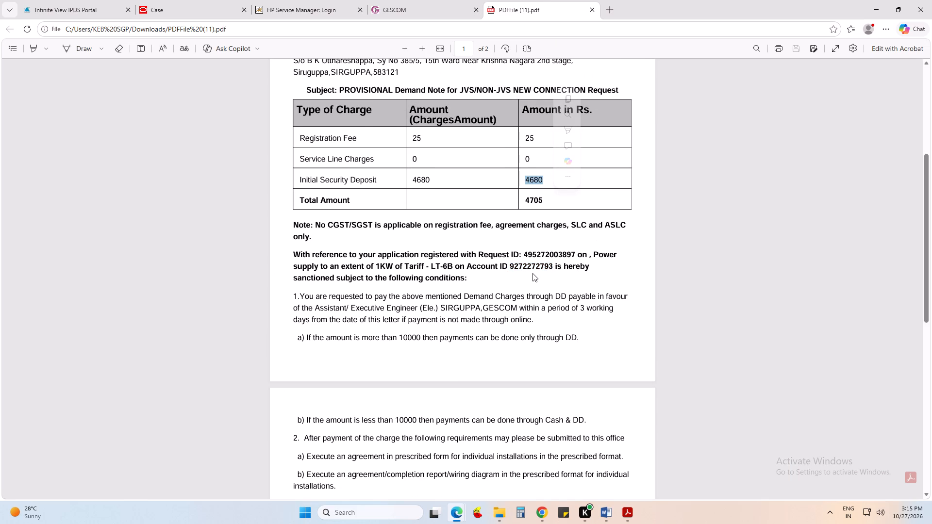
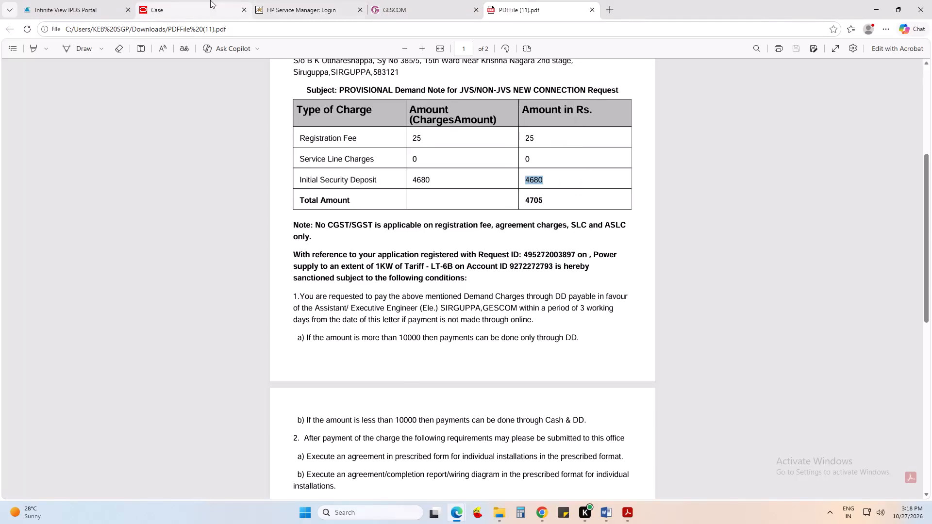
Return to the new connection case and advance it to the Registration Fee Payment Done status.
left_click(210, 0)
left_click(539, 232)
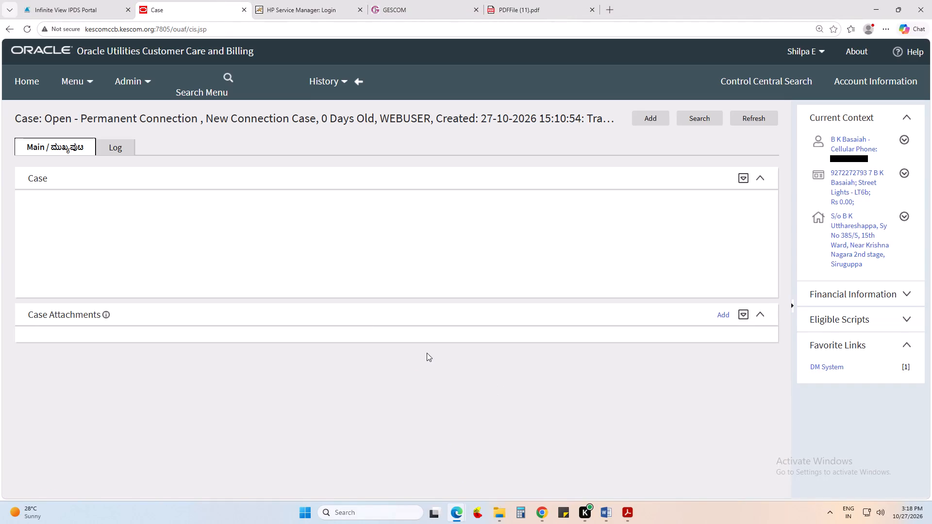
scroll(424, 353, "up", 2)
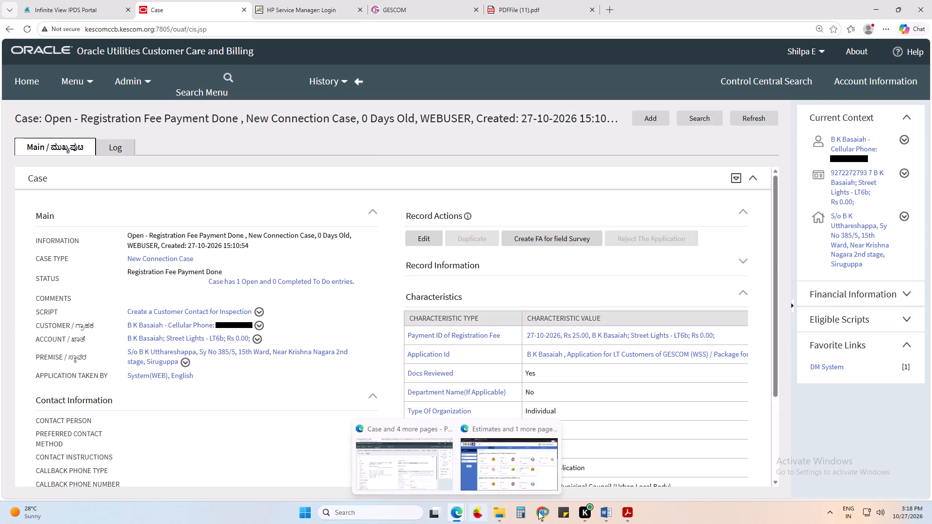
left_click(499, 511)
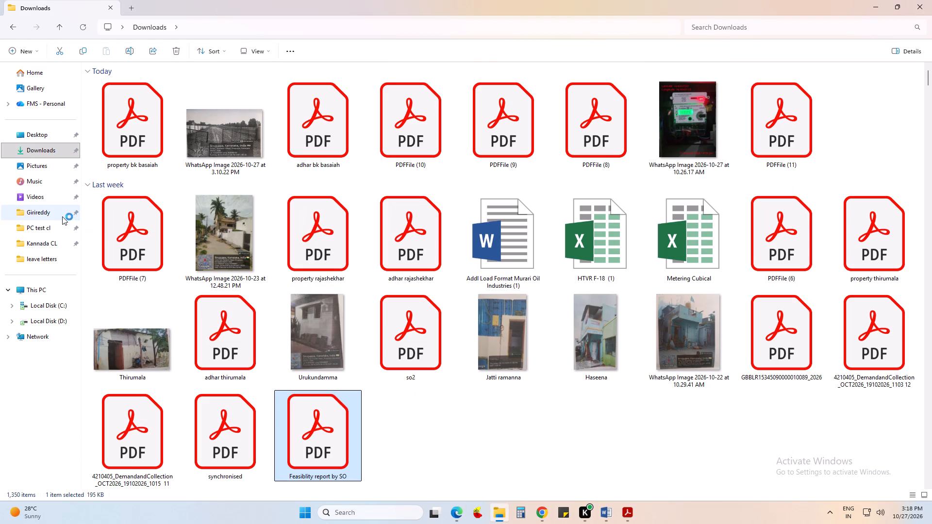
left_click(50, 130)
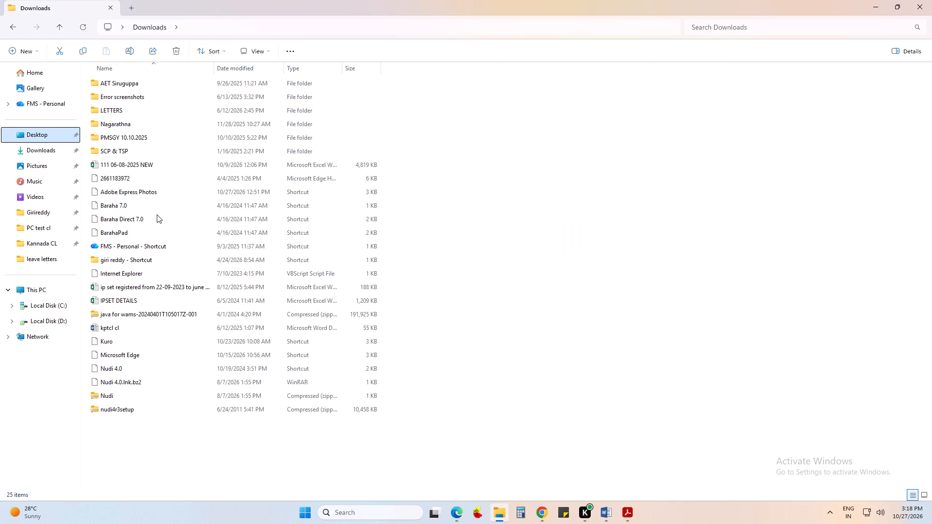
left_click(151, 166)
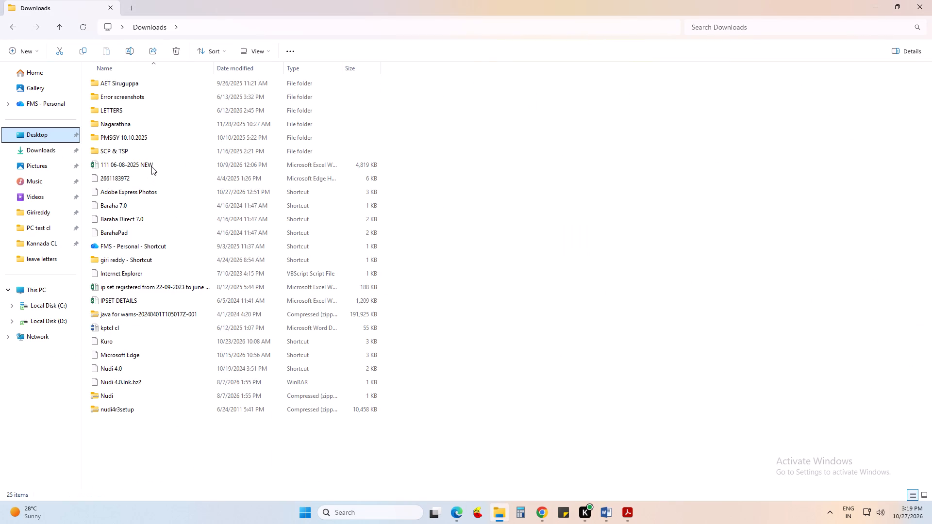
double_click(151, 166)
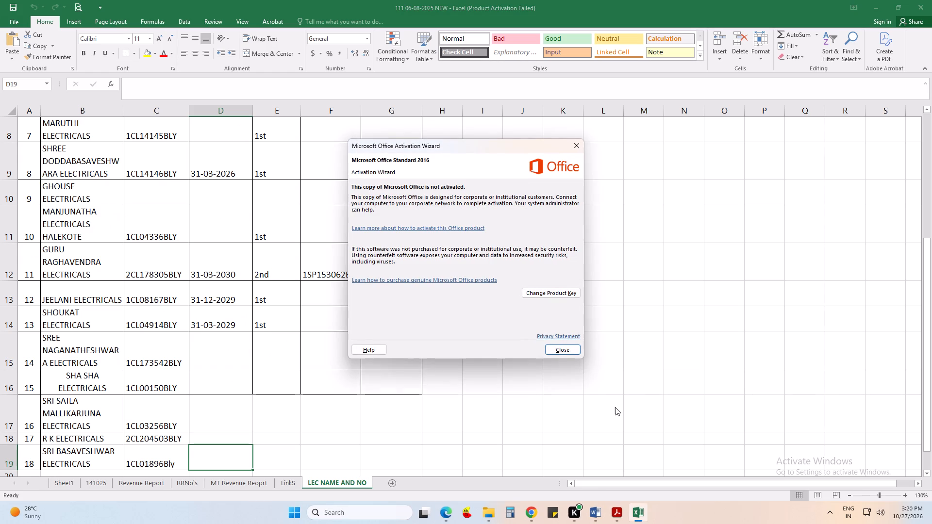
left_click(568, 348)
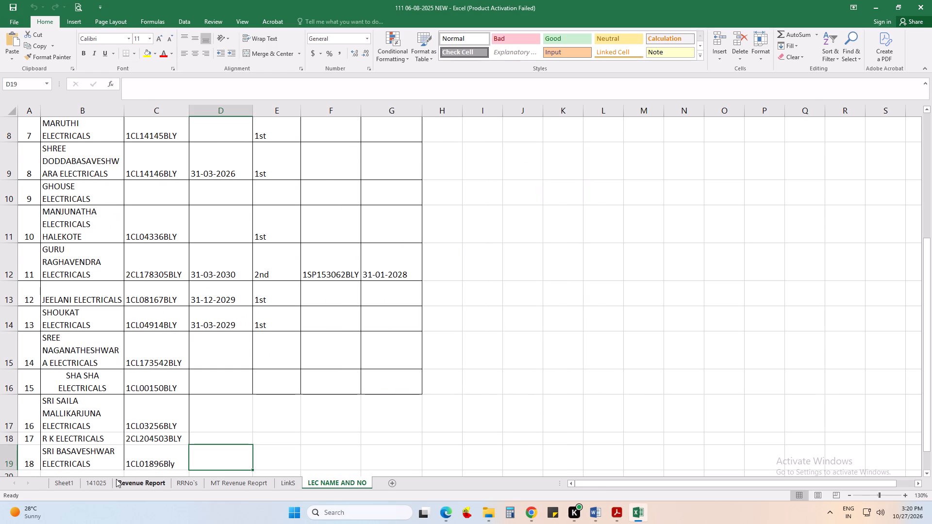
Find "krishna nagar" in the 141025 sheet and copy the RR number from the matching row's first column.
left_click(98, 482)
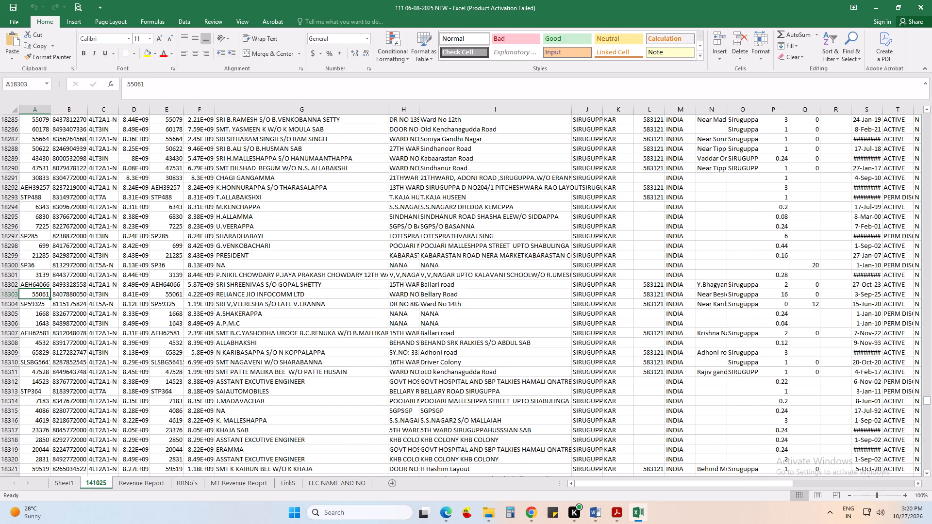
key("ctrl+f")
type("krishna")
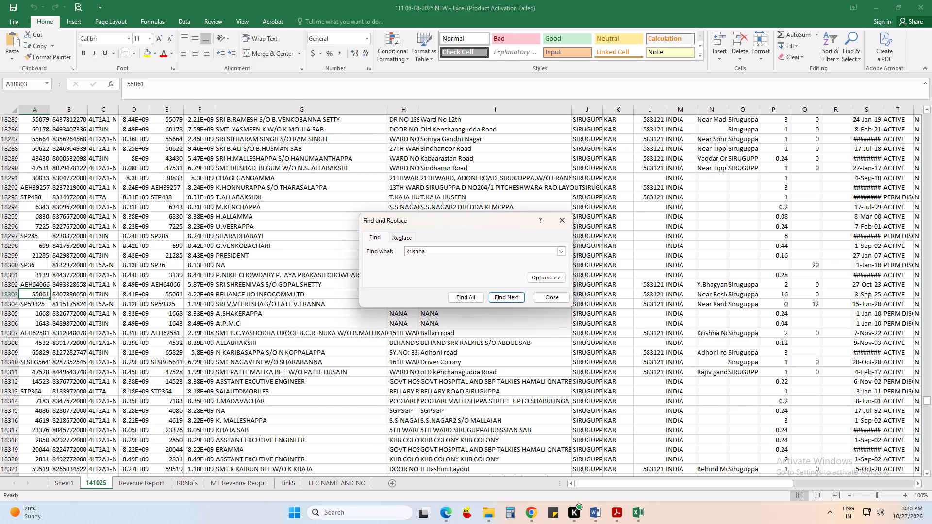
key("space")
type("nagar")
key("Return")
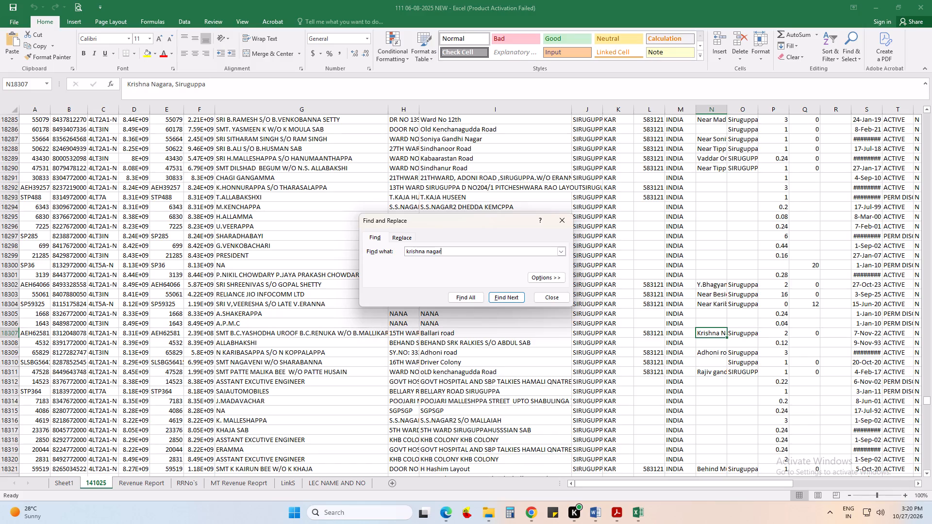
left_click(41, 333)
key("ctrl+c")
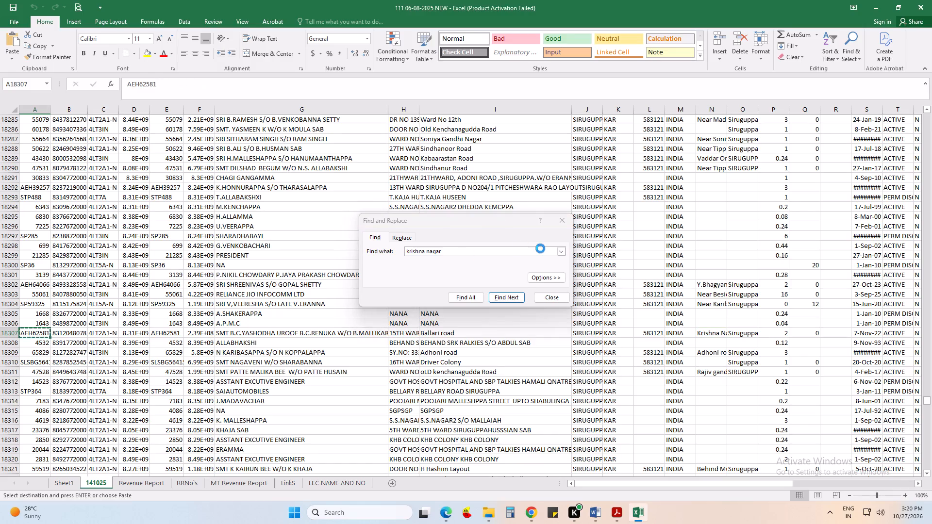
Paste the RR number into cell B1 of Sheet1 and copy the looked-up account ID from cell B2.
left_click(569, 225)
left_click(66, 485)
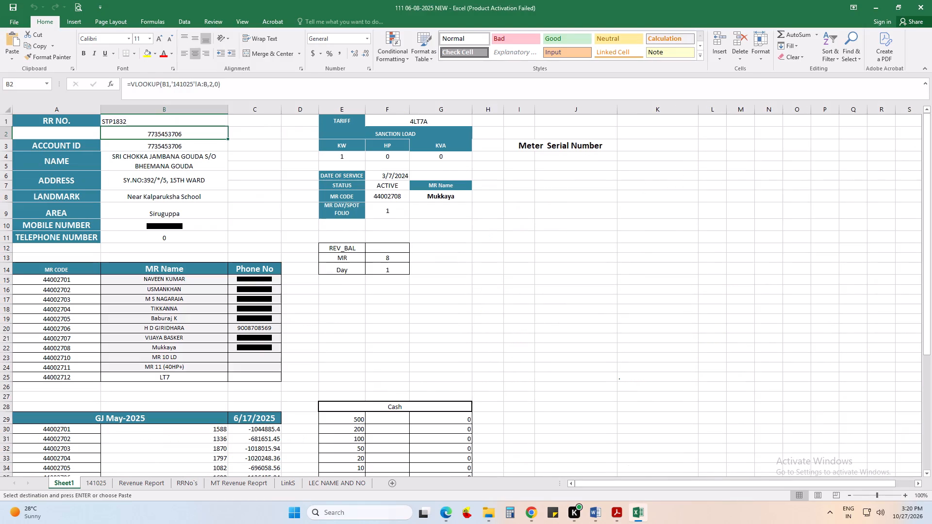
left_click(191, 119)
key("ctrl+v")
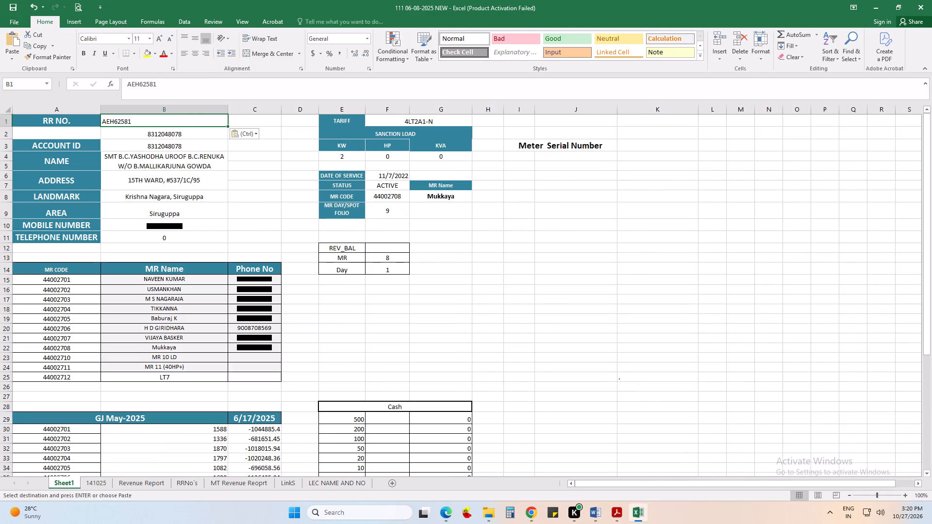
left_click(200, 135, "ctrl")
left_click(201, 133)
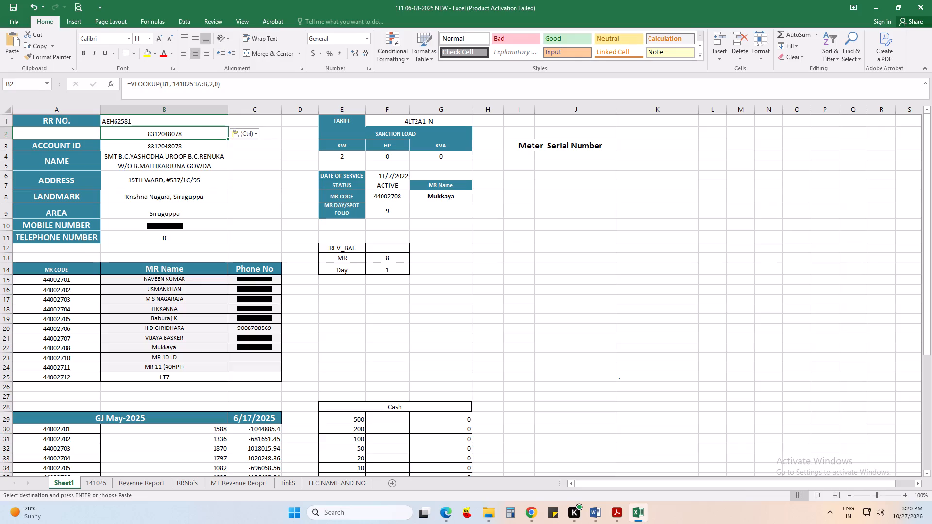
key("ctrl+c")
Switch to the case, start Create FA for field Survey and try to paste the account ID as the Adjacent Account ID.
key("alt+Tab")
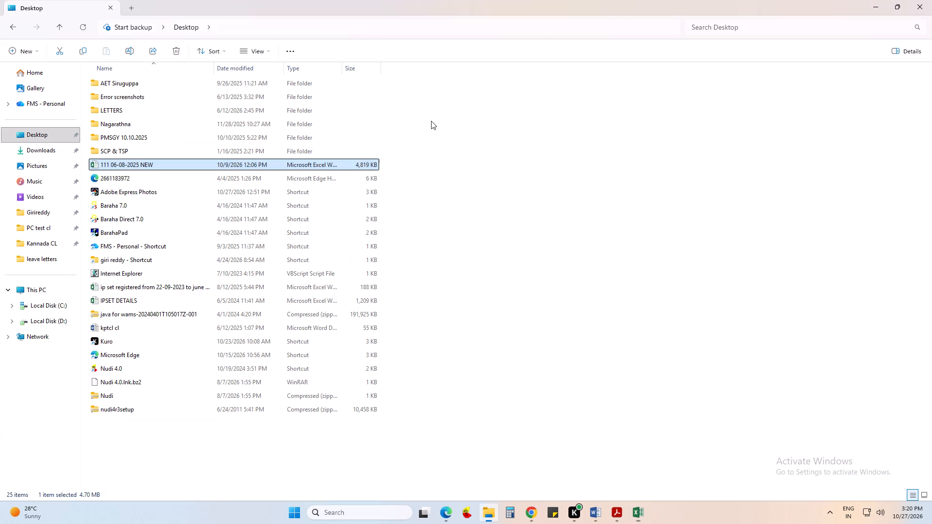
left_click(444, 511)
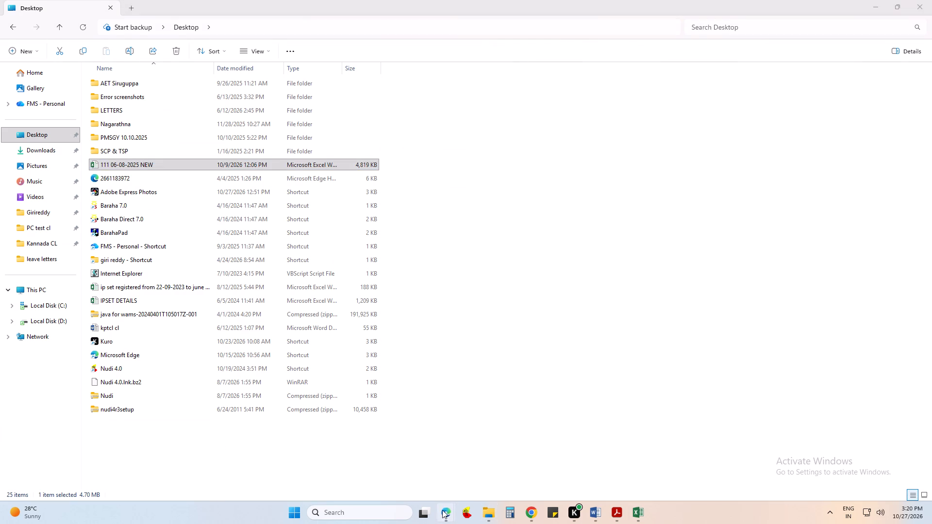
left_click(425, 467)
left_click(578, 244)
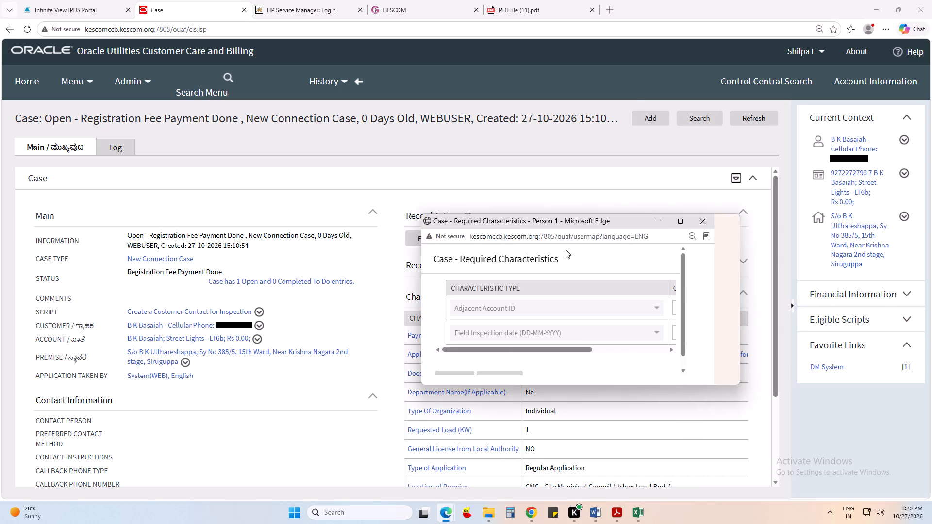
key("ctrl+v")
key("Tab")
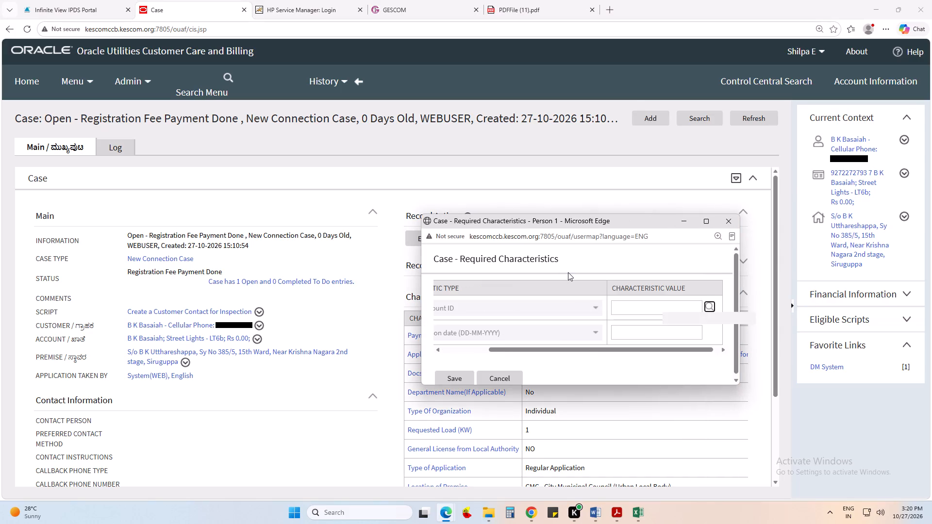
left_click(638, 312)
key("ctrl+v")
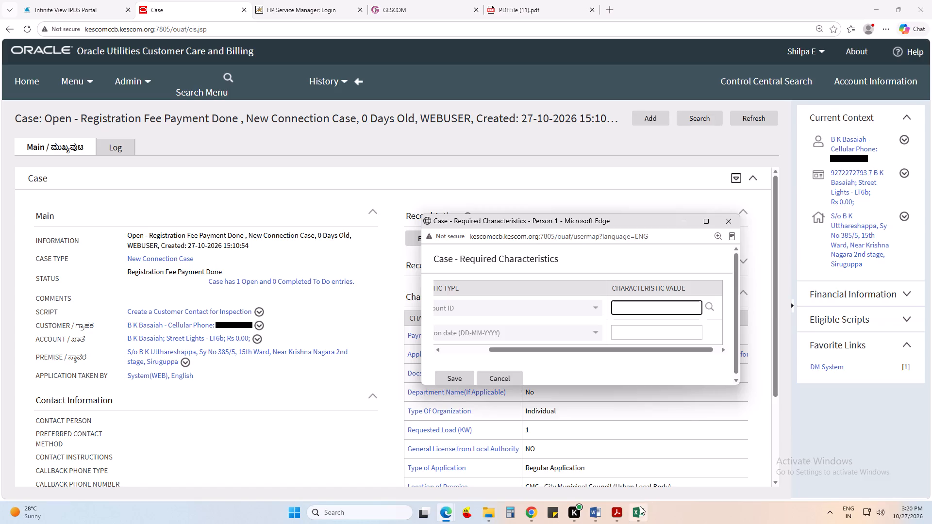
Go back to the workbook and copy the account ID in cell B2 of Sheet1 again.
left_click(633, 479)
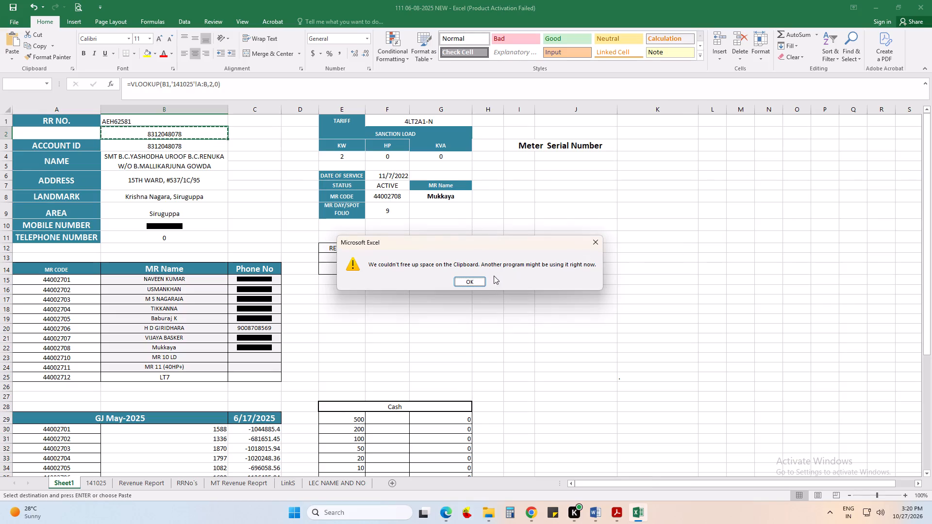
left_click(472, 281)
left_click(313, 196)
left_click(213, 140)
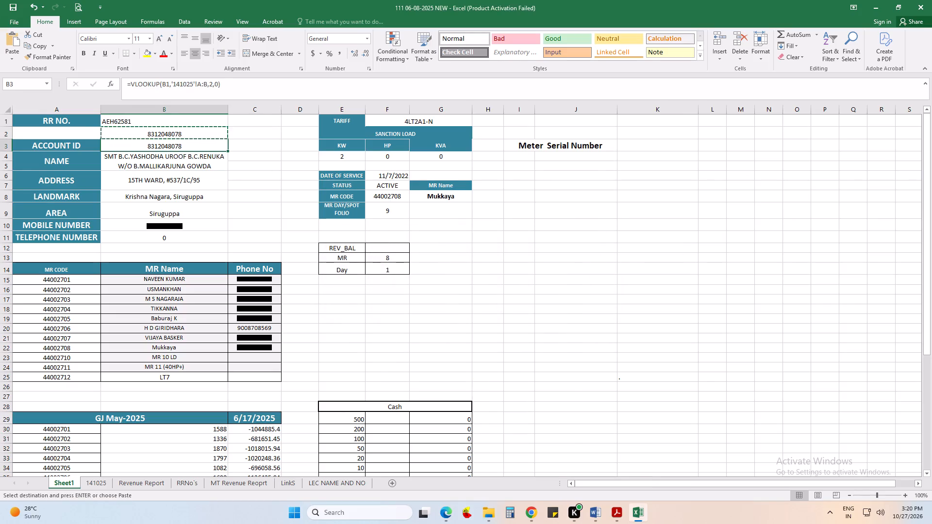
key("Escape")
left_click(199, 136)
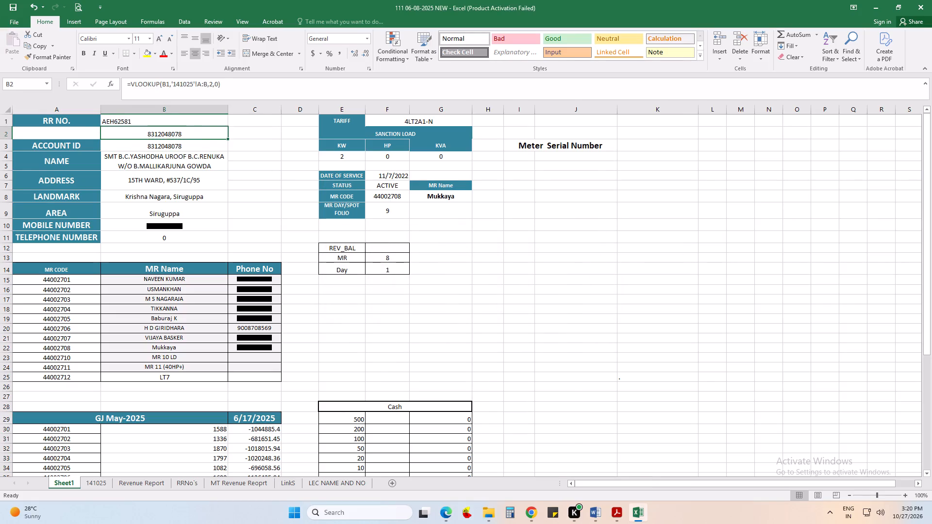
key("c")
key("ctrl+z")
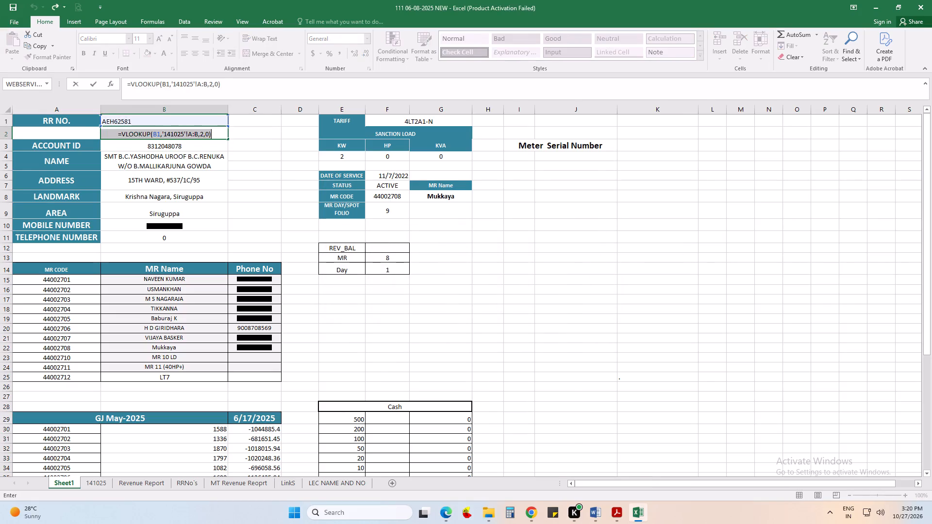
left_click(271, 147)
key("Escape")
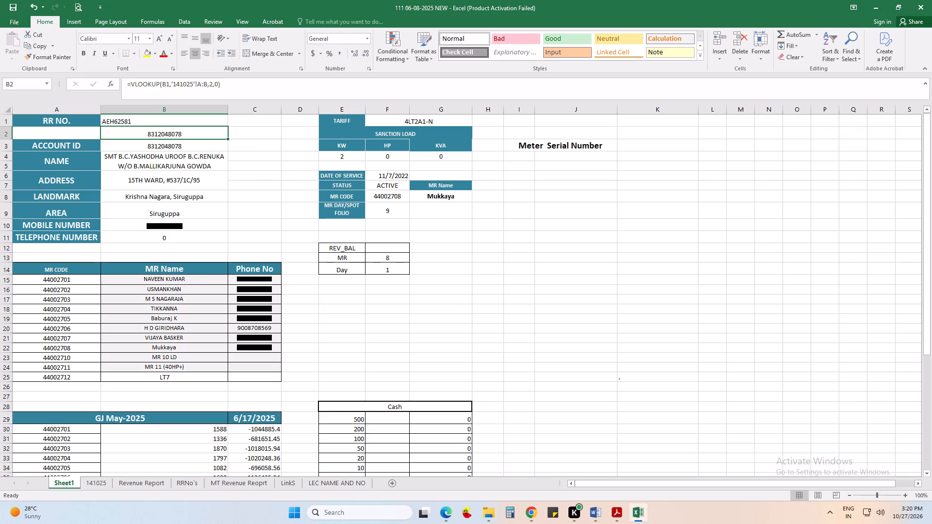
left_click(280, 165)
left_click(216, 137)
key("ctrl+c")
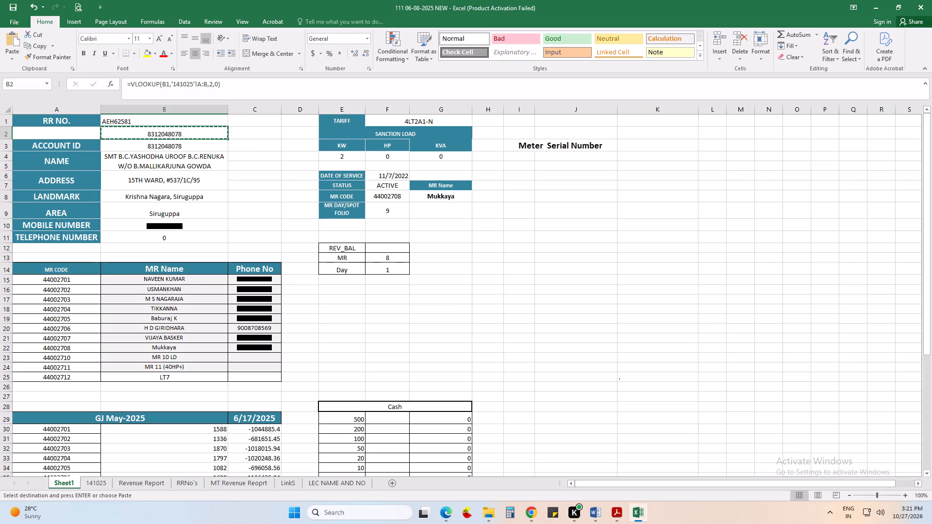
In the case's required characteristics, enter the copied account ID as Adjacent Account ID and 27-10-2026 as field inspection date, and save.
key("alt+Tab")
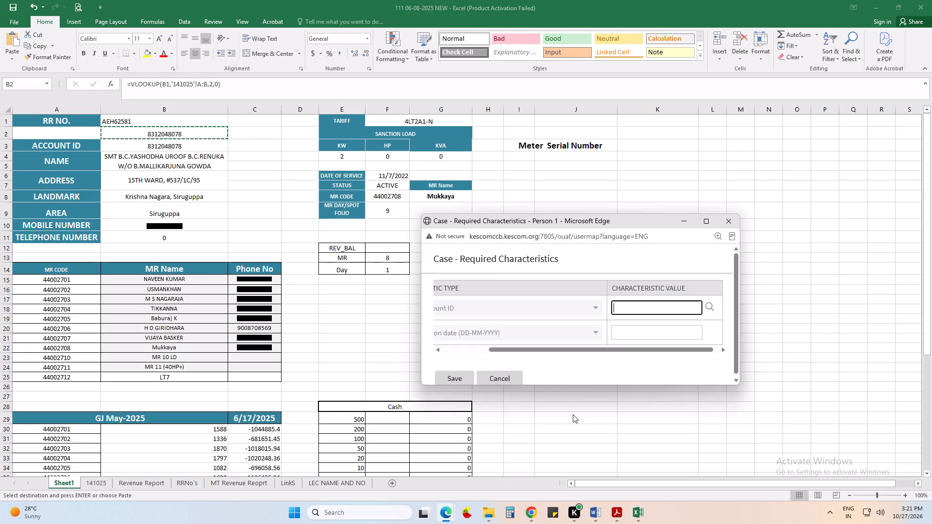
key("v")
key("Tab")
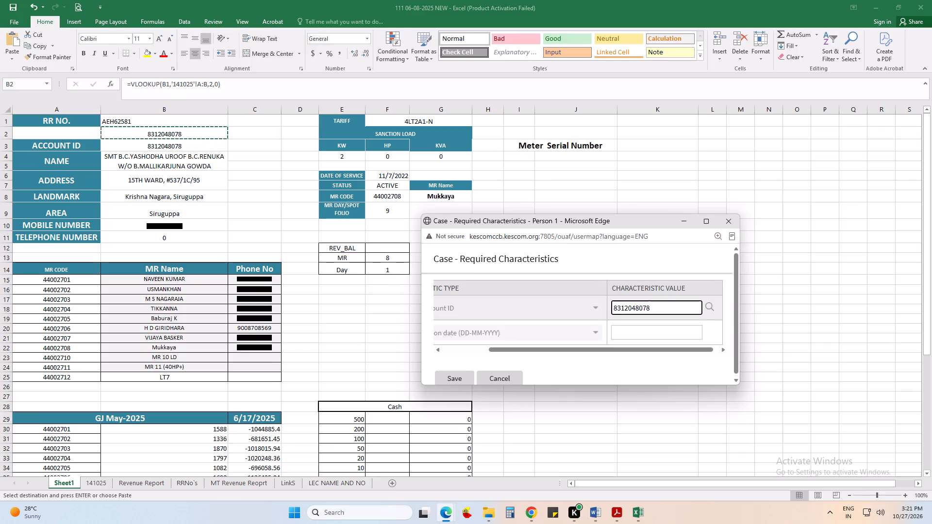
key("Tab")
key("Tab")
type("27-10")
key("minus")
type("202")
key("6")
key("Tab")
key("Return")
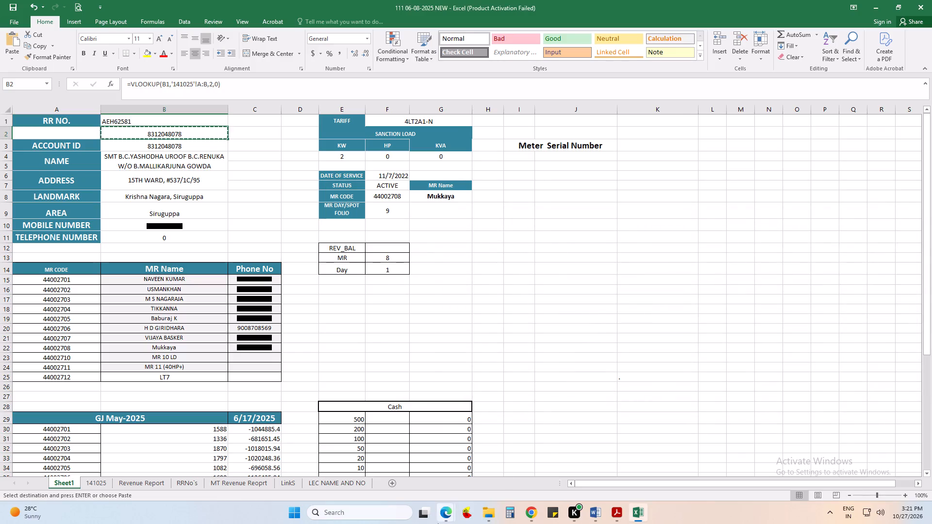
Return to the case window and advance the case to Create FA for Field Survey.
left_click(438, 520)
left_click(419, 466)
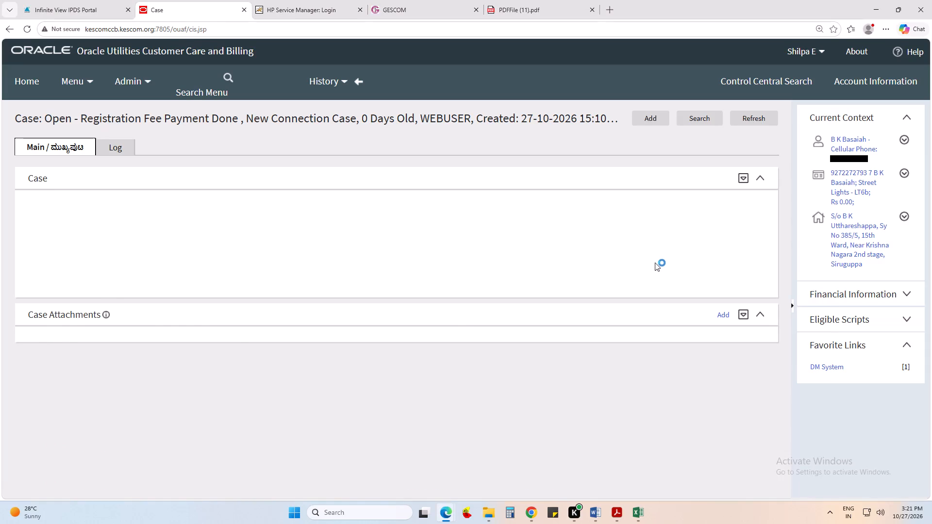
left_click(581, 237)
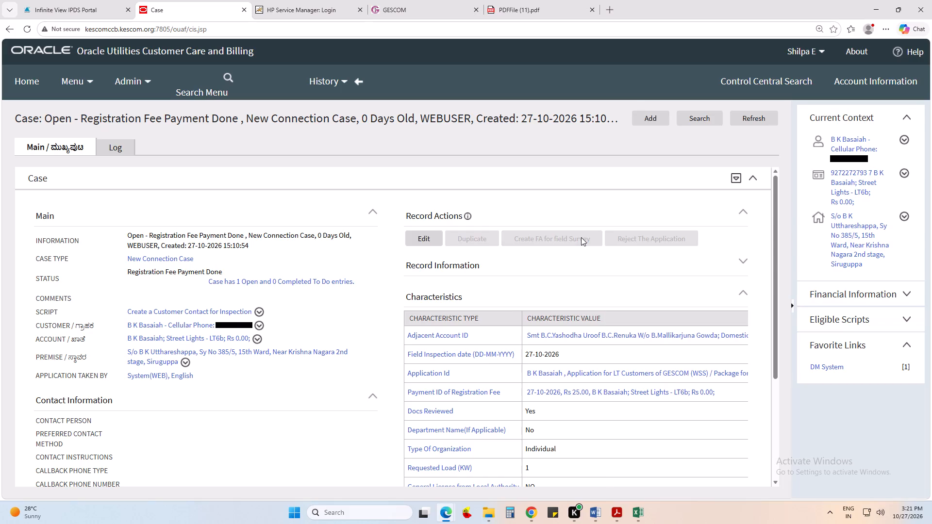
scroll(527, 482, "down", 2)
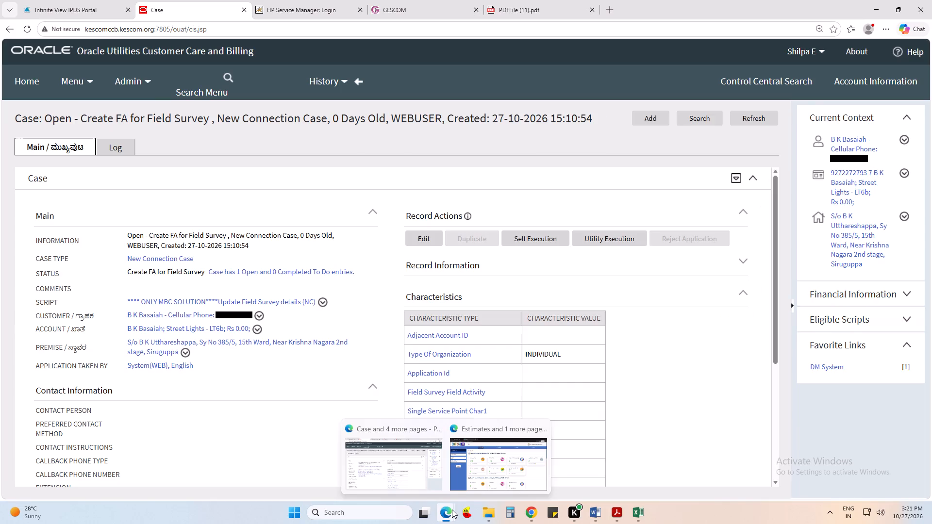
Switch to the Estimates portal, search by the applicant's account ID already entered, and open the account's pending site inspection record.
left_click(480, 487)
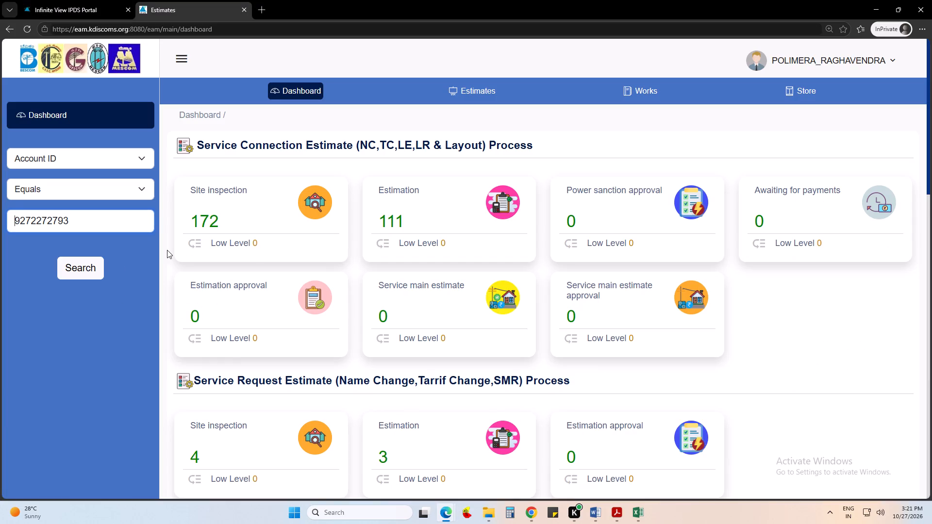
left_click(83, 284)
left_click(84, 270)
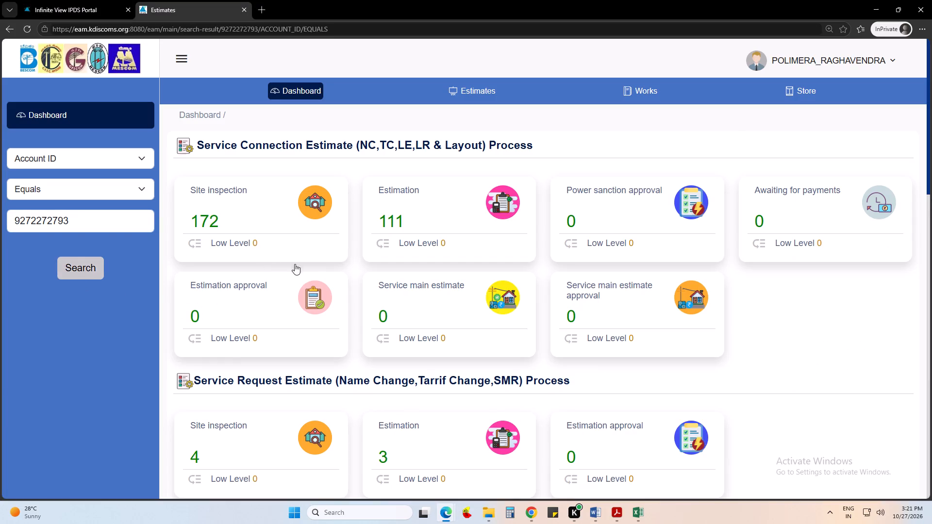
left_click(253, 273)
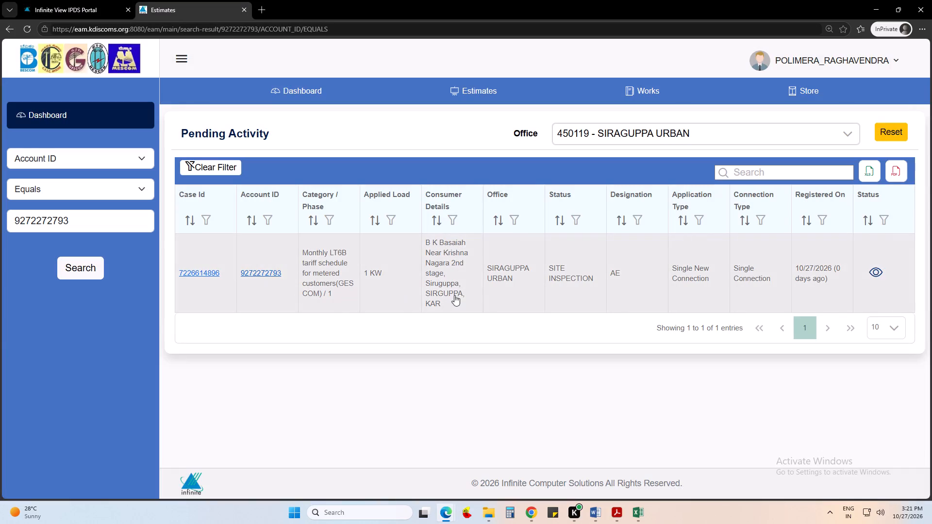
Proceed past the consumer details to Premises Inspection and set Nature of Business to STREET LIGHTS.
scroll(469, 351, "down", 5)
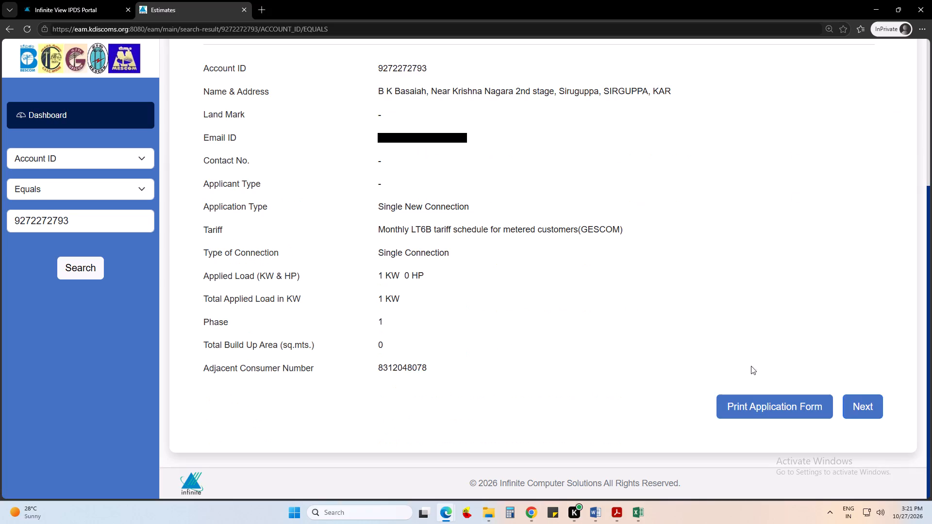
left_click(860, 401)
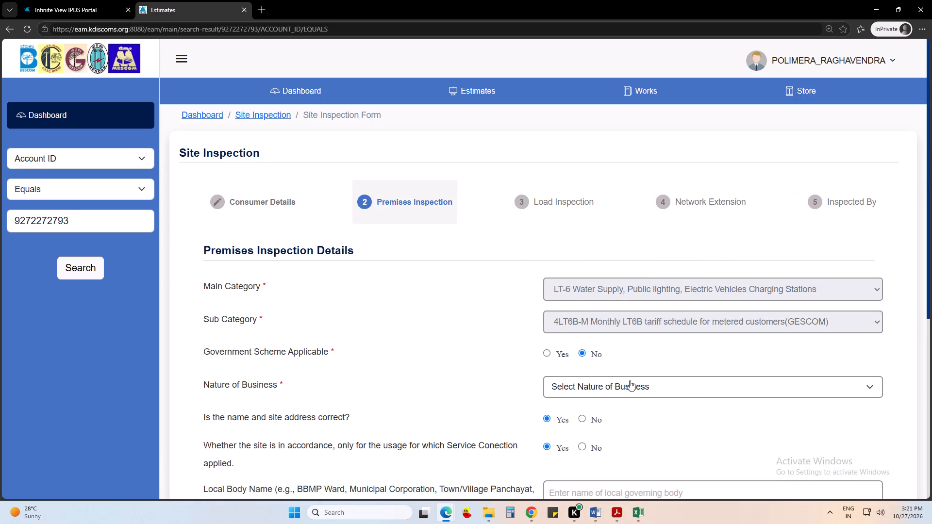
left_click(628, 384)
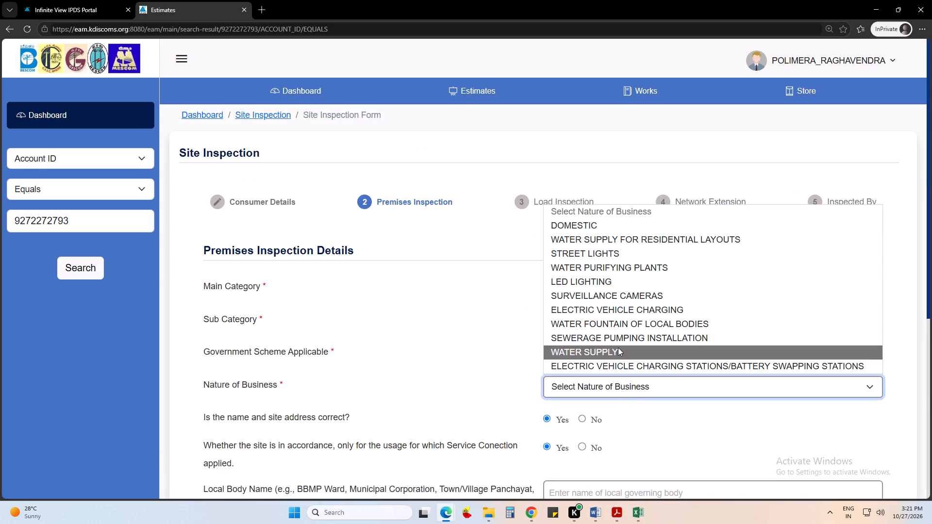
key("s")
type("sss")
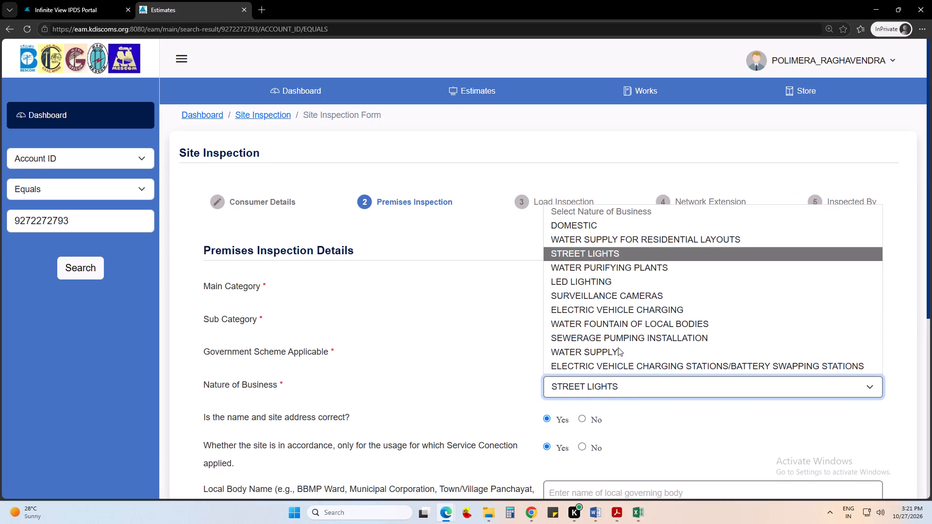
left_click(604, 255)
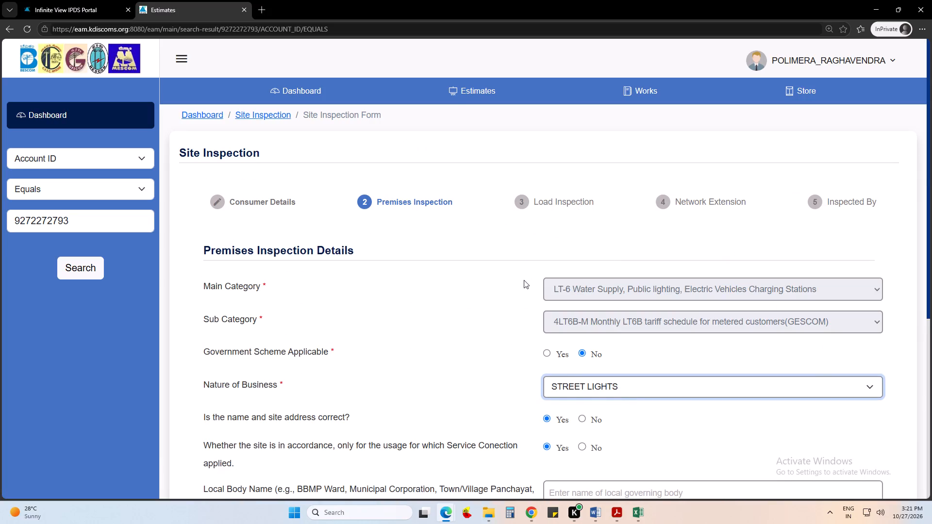
left_click(524, 280)
Fill in the local body name, choose the parliament and assembly constituencies, and continue to Load Inspection.
scroll(665, 347, "down", 5)
left_click(569, 201)
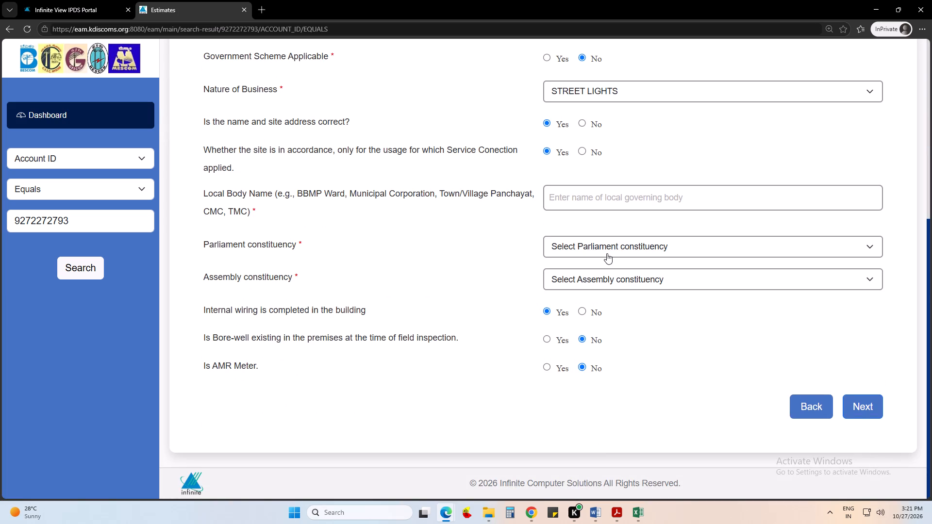
left_click(578, 235)
left_click(582, 245)
double_click(587, 276)
left_click(591, 311)
left_click(643, 322)
left_click(868, 410)
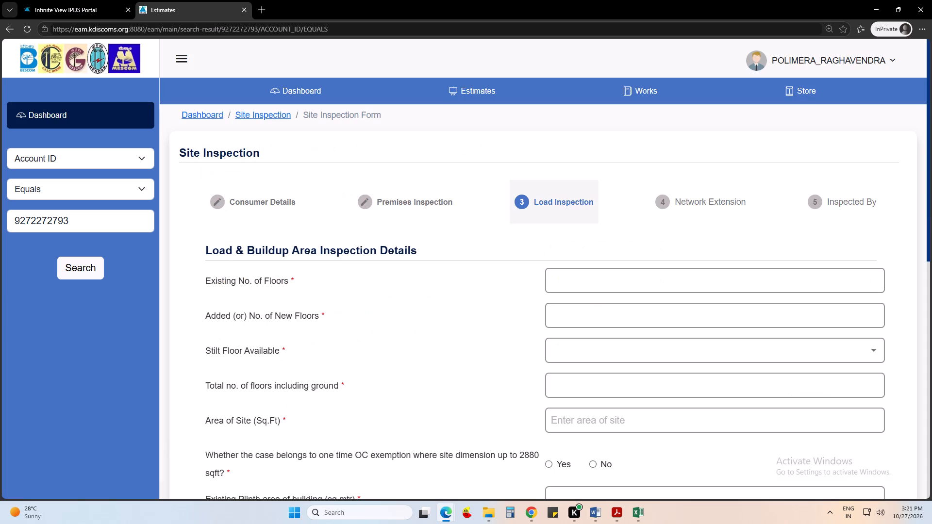
Enter 0 existing and 0 new floors, stilt floor No, site area 2400 sq ft, and No for the one-time OC exemption.
left_click(562, 284)
key("0")
key("Tab")
key("0")
key("Tab")
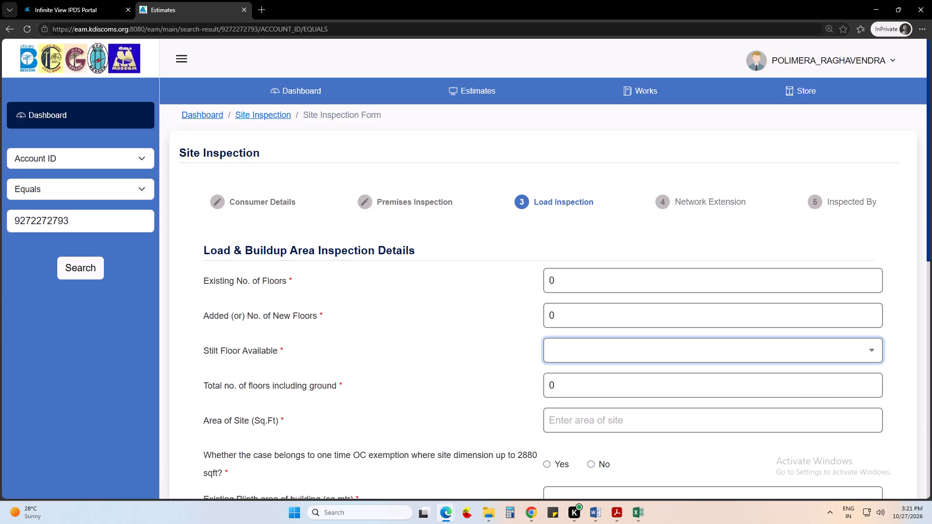
key("Down")
key("Down")
key("Tab")
key("Tab")
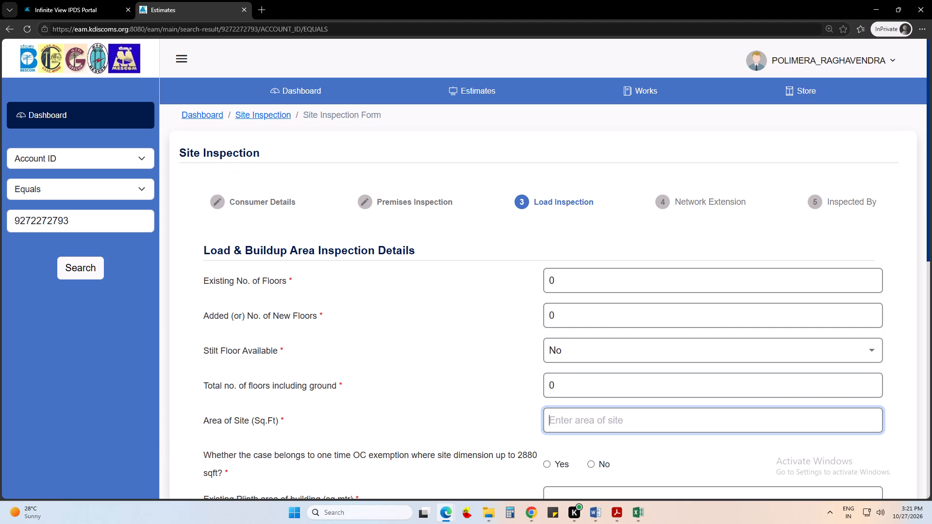
type("2400")
key("Tab")
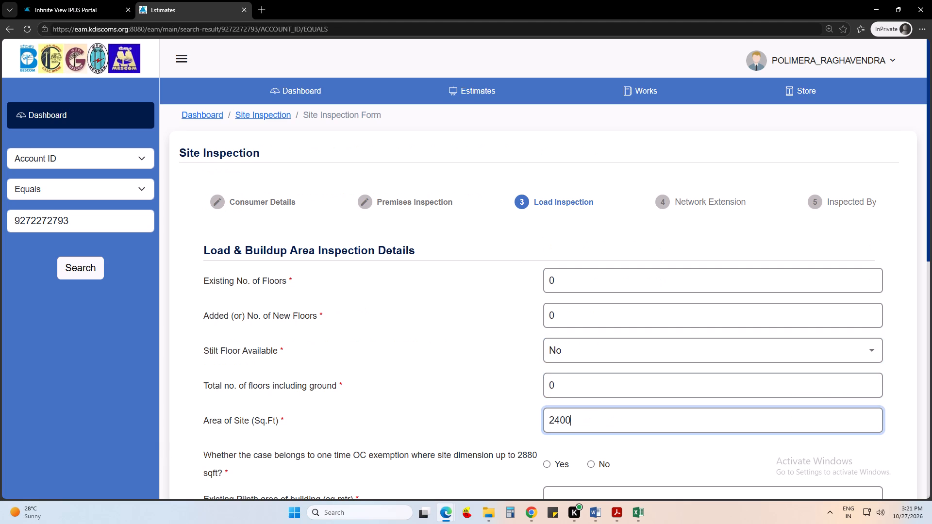
key("Tab")
left_click(589, 466)
left_click(630, 456)
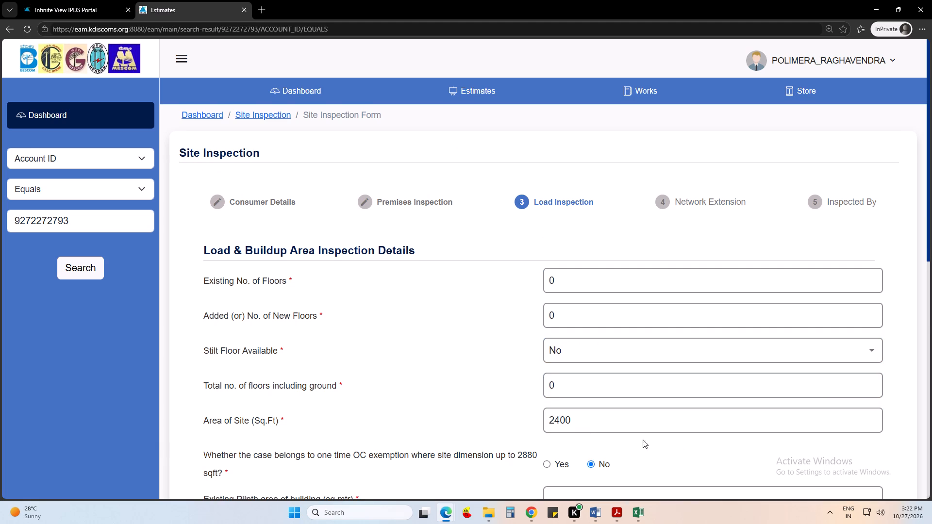
Enter 0 for the existing, added and total plinth areas of the building.
scroll(645, 436, "down", 3)
left_click(591, 347)
key("0")
key("Tab")
key("0")
key("Tab")
key("0")
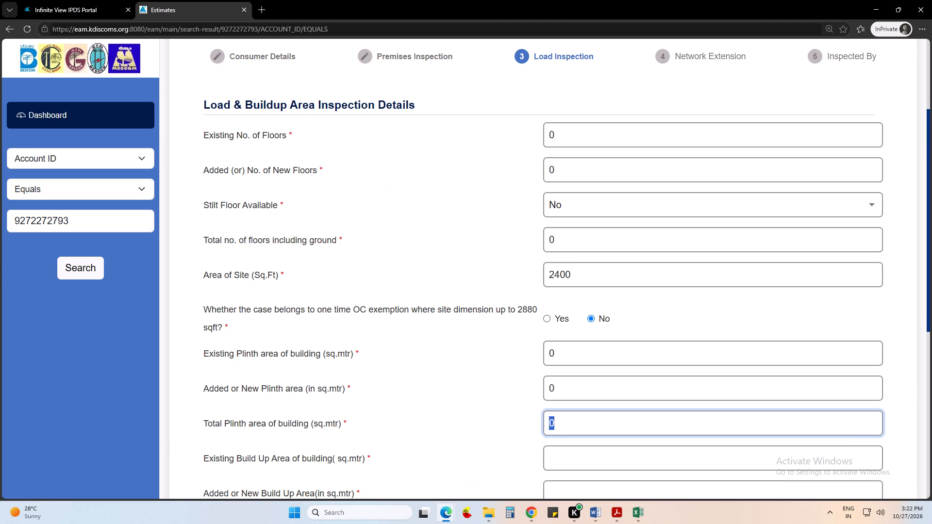
key("Tab")
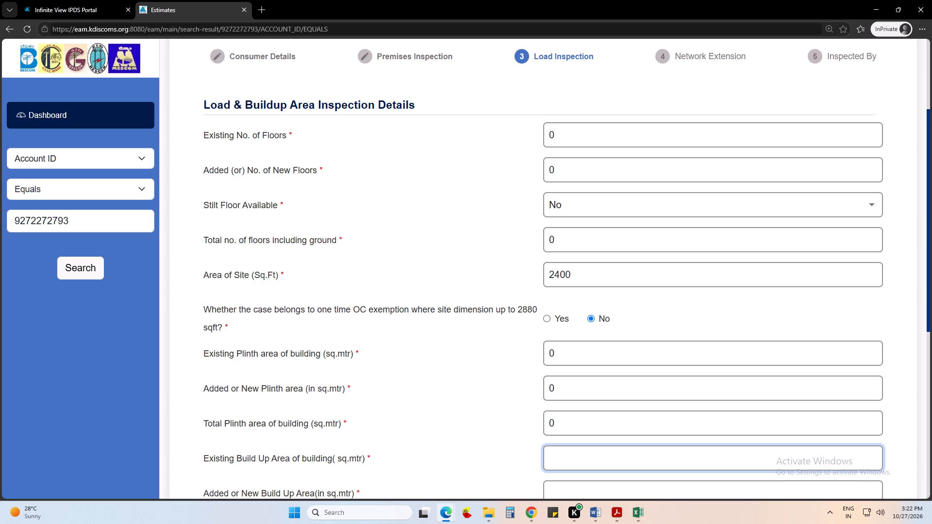
Enter existing build-up area 222 sq.mtr, added build-up area 0 and building height 0, keep the load values, and continue to Network Extension.
type("222")
key("Tab")
key("0")
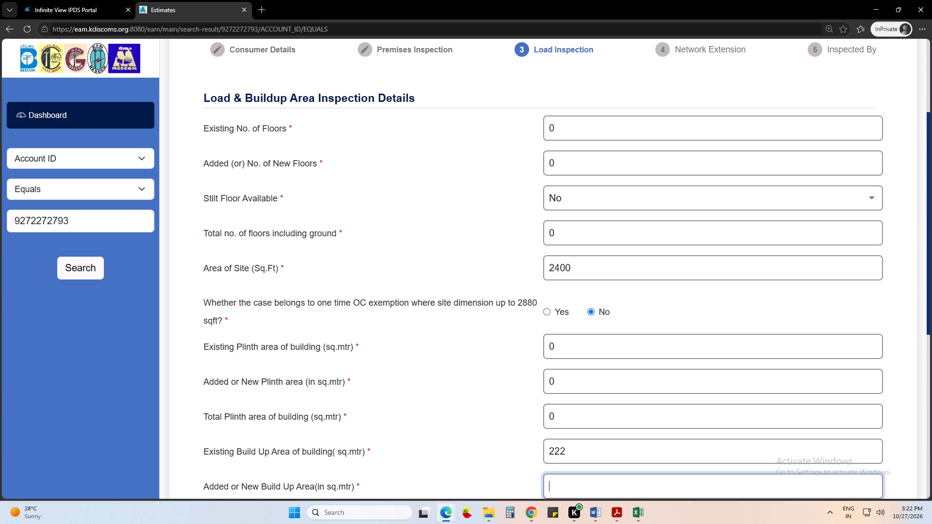
key("Tab")
key("Tab")
key("0")
key("Tab")
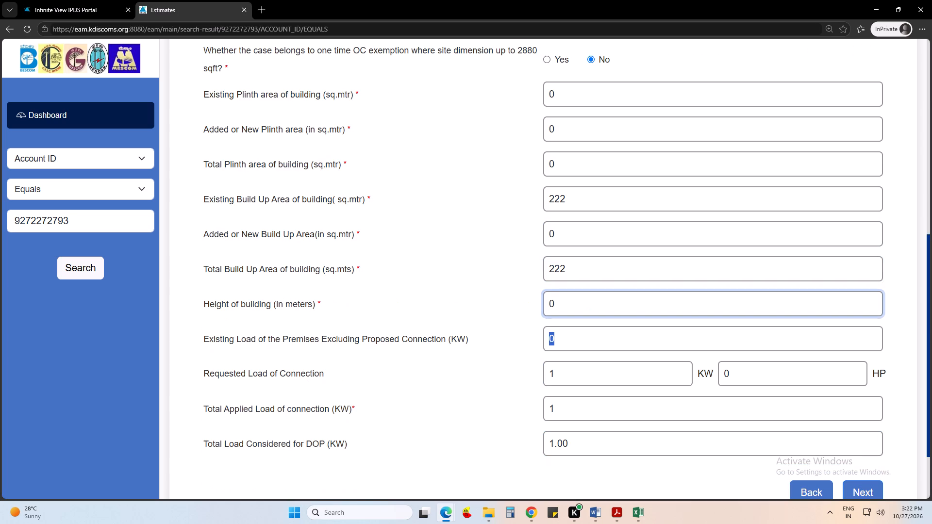
key("Tab")
key("Tab")
key("Tab")
key("Tab")
key("Tab")
key("Tab")
key("Return")
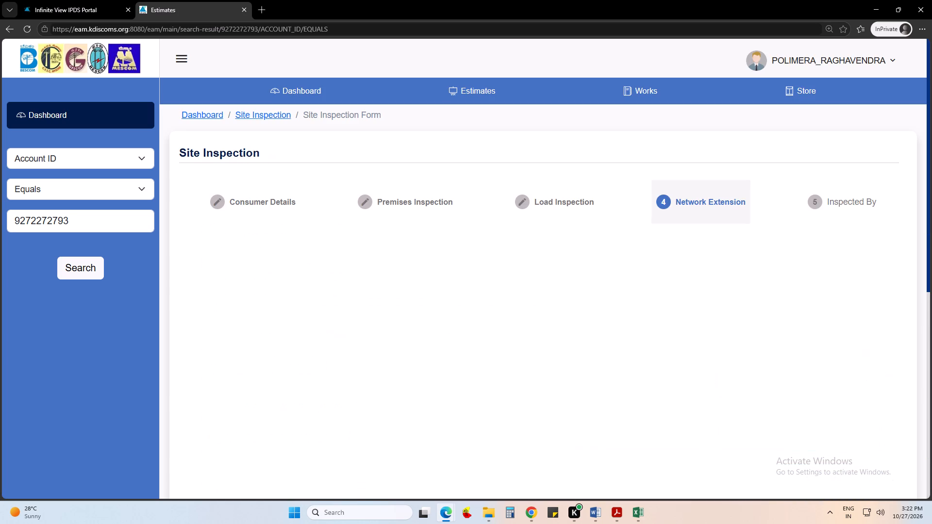
Set Line Extension Required to No, choose where the connection is extended from, and open the Tapping Point map.
key("Tab")
key("Tab")
key("Tab")
key("Down")
key("Tab")
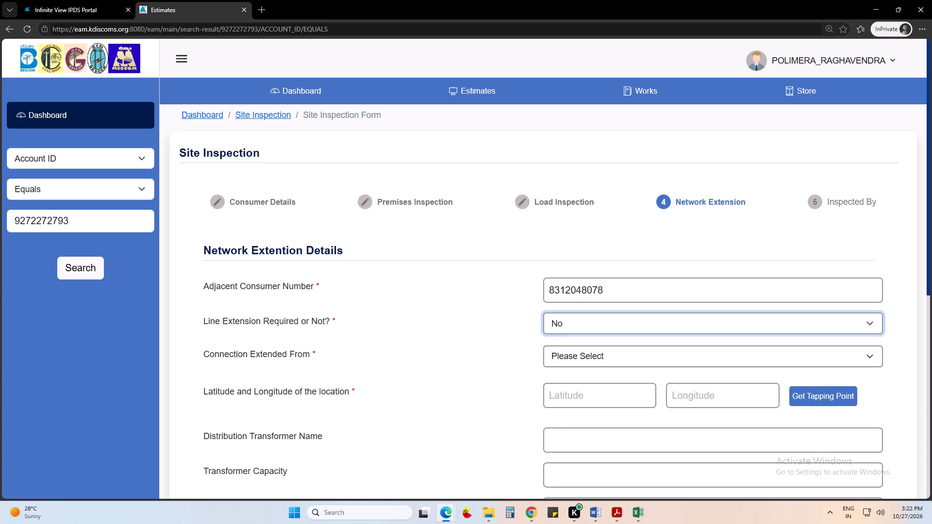
key("Down")
key("Tab")
key("Tab")
key("Tab")
key("Return")
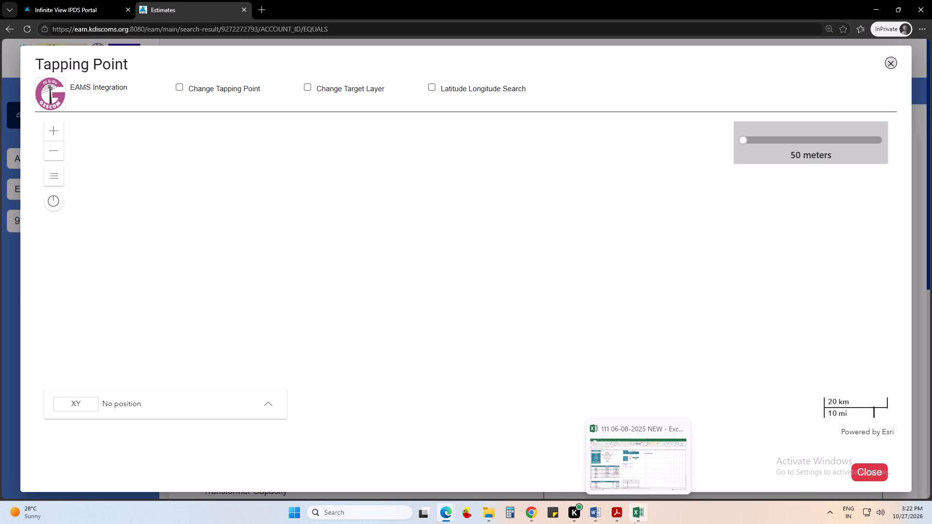
Switch to File Explorer and select the file "feeder wise DTC code and location" in the Girireddy folder.
left_click(489, 513)
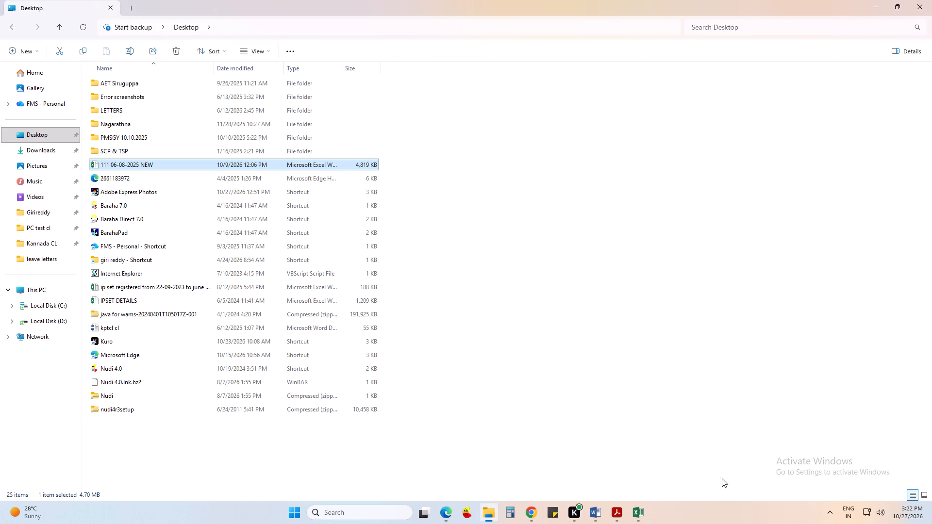
left_click(34, 214)
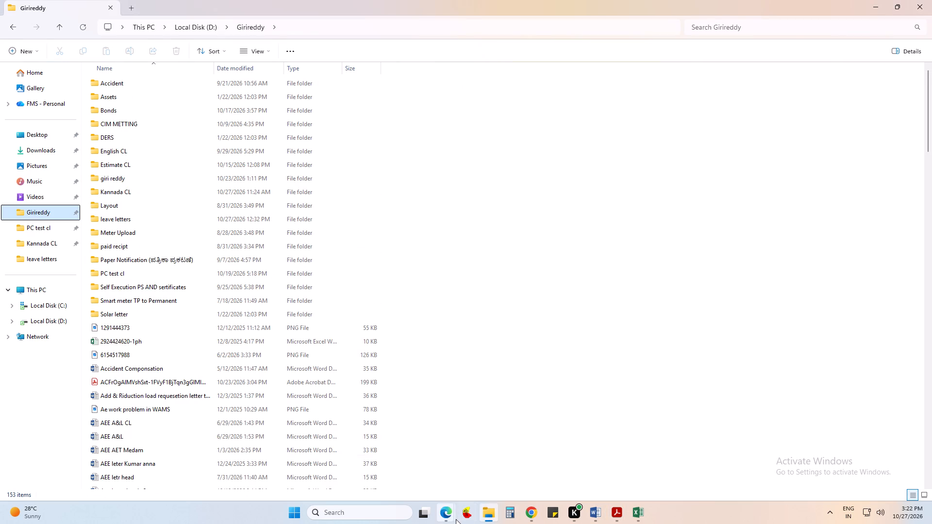
left_click(494, 453)
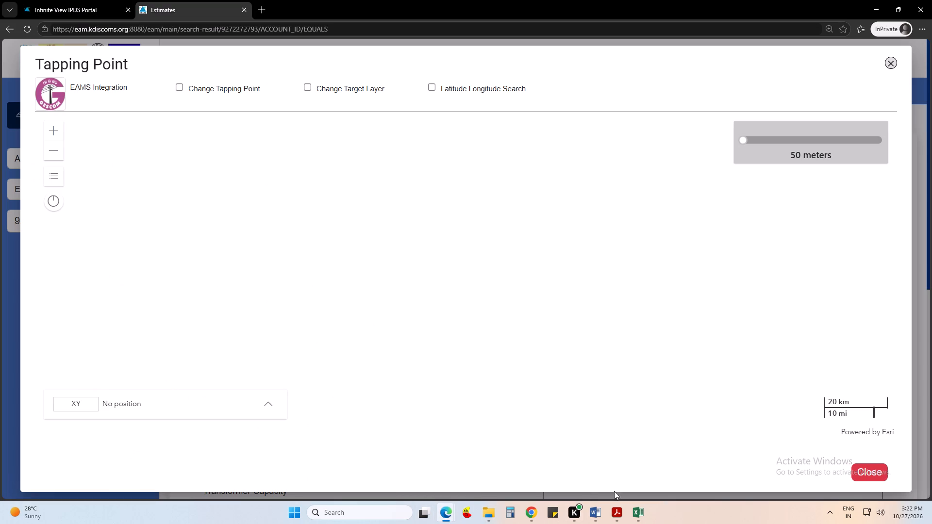
left_click(495, 512)
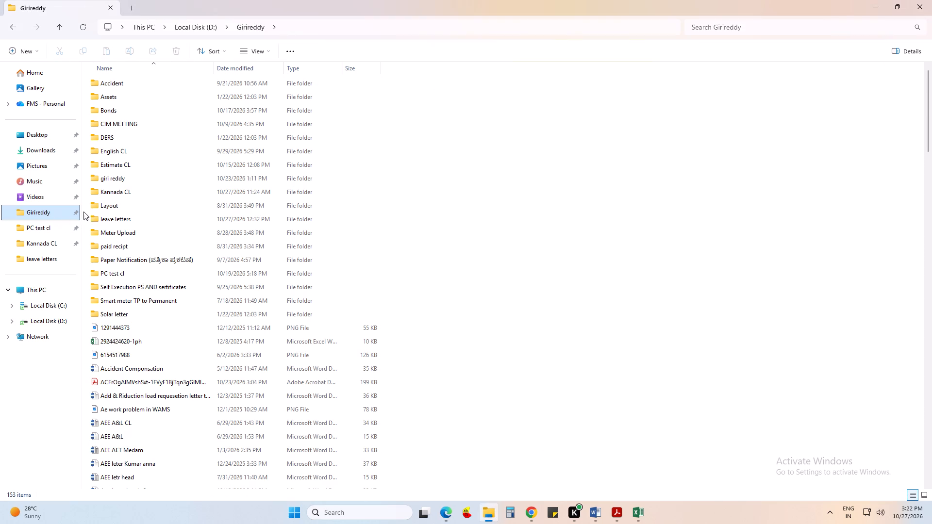
scroll(145, 315, "down", 16)
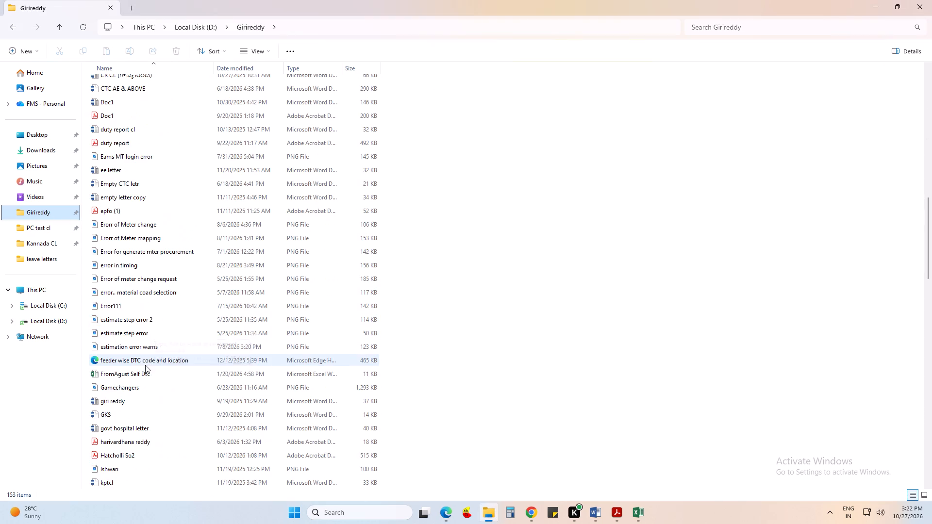
left_click(138, 360)
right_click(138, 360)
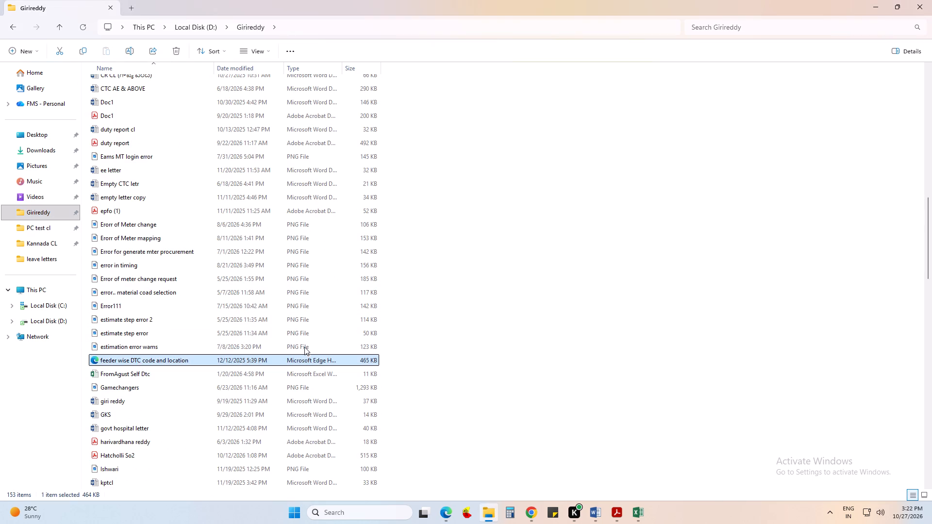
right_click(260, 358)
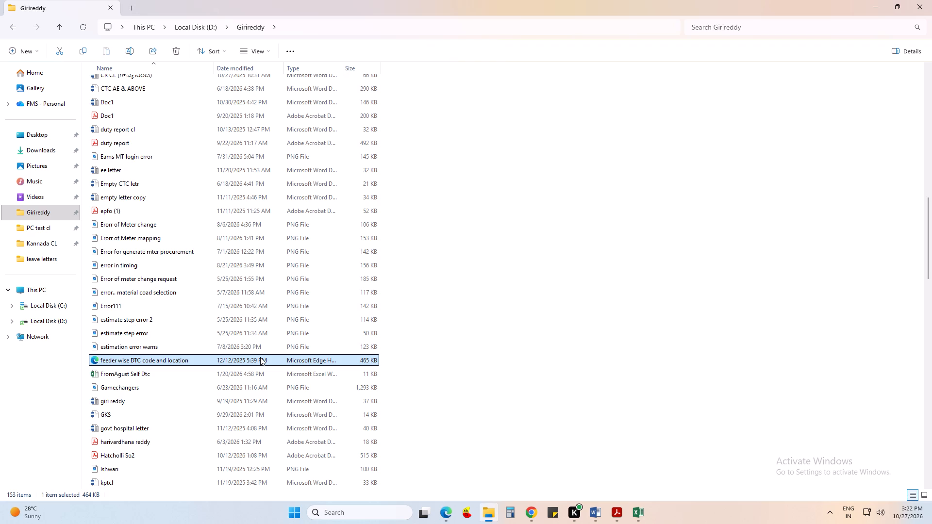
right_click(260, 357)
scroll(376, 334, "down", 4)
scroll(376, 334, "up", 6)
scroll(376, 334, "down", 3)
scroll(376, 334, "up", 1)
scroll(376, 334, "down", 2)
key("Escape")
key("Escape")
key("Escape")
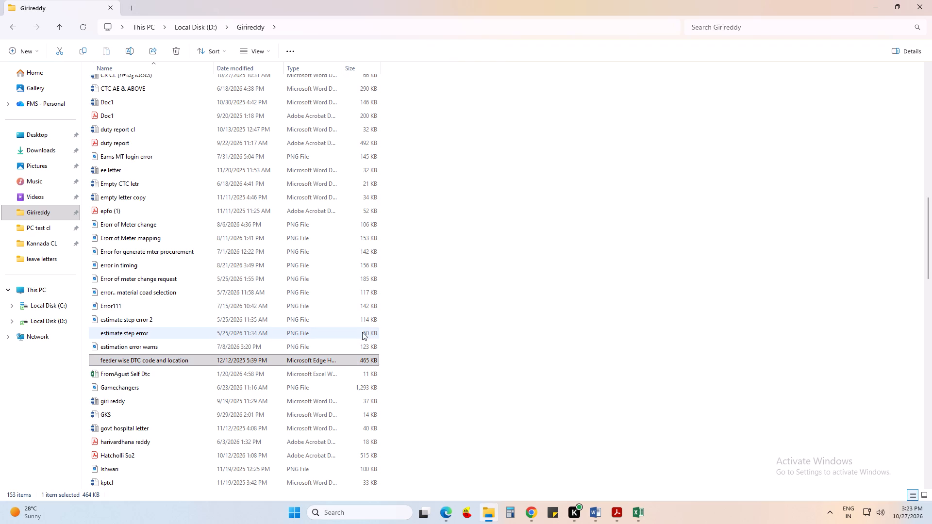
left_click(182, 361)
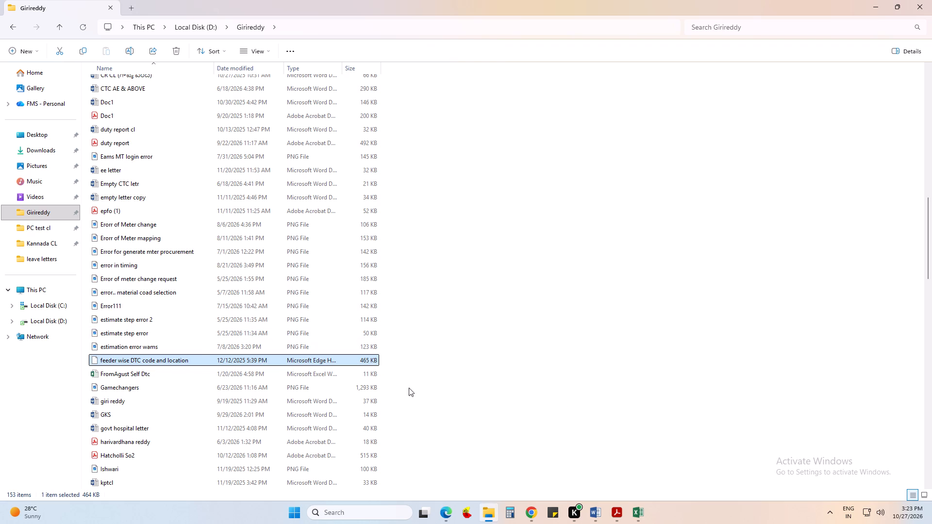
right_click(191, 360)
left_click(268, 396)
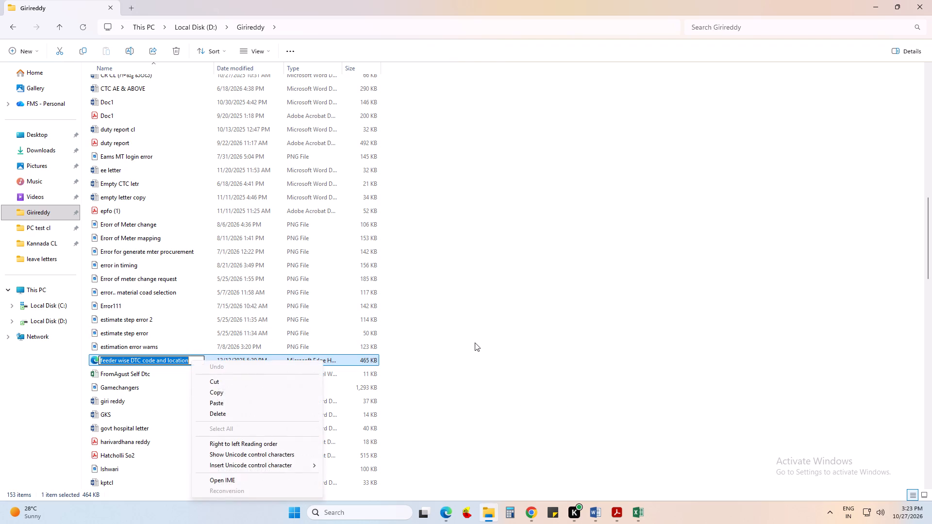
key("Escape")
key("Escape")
Open the "feeder wise DTC code and location" file with Excel.
right_click(318, 360)
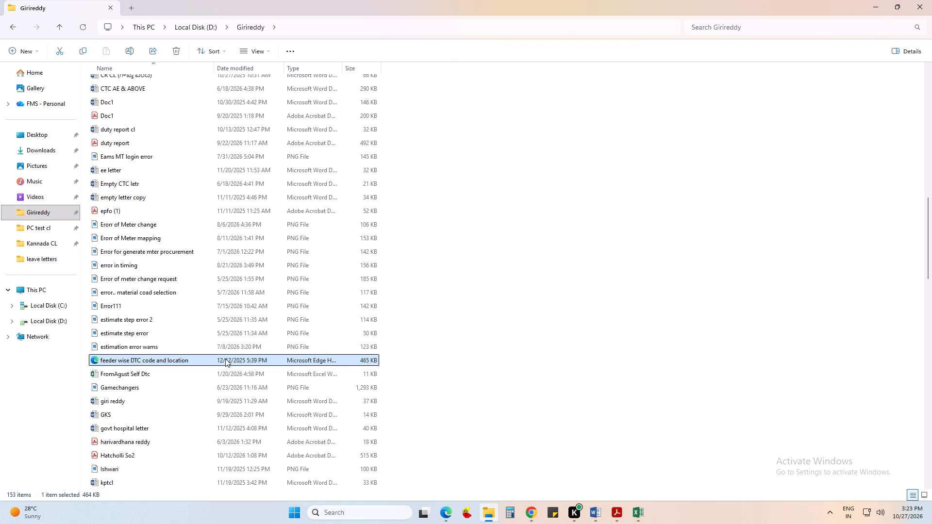
left_click(368, 201)
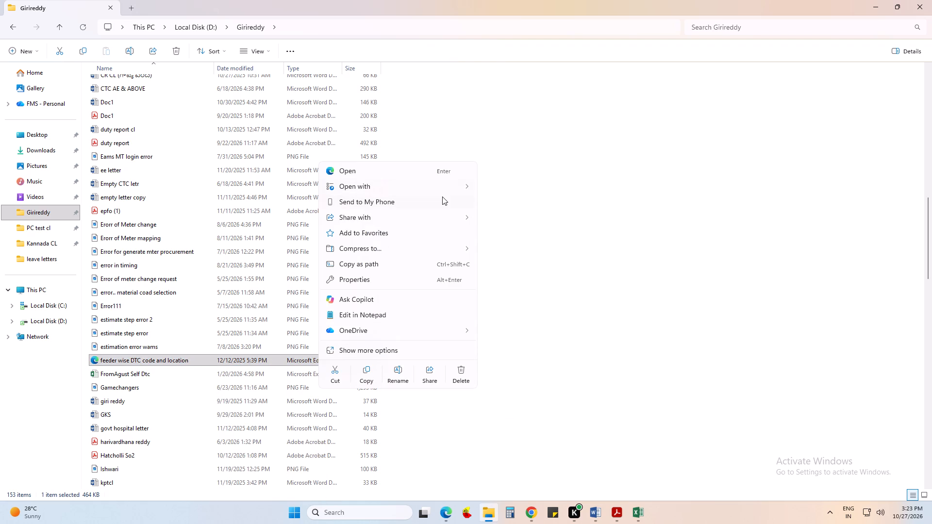
left_click(440, 187)
left_click(531, 201)
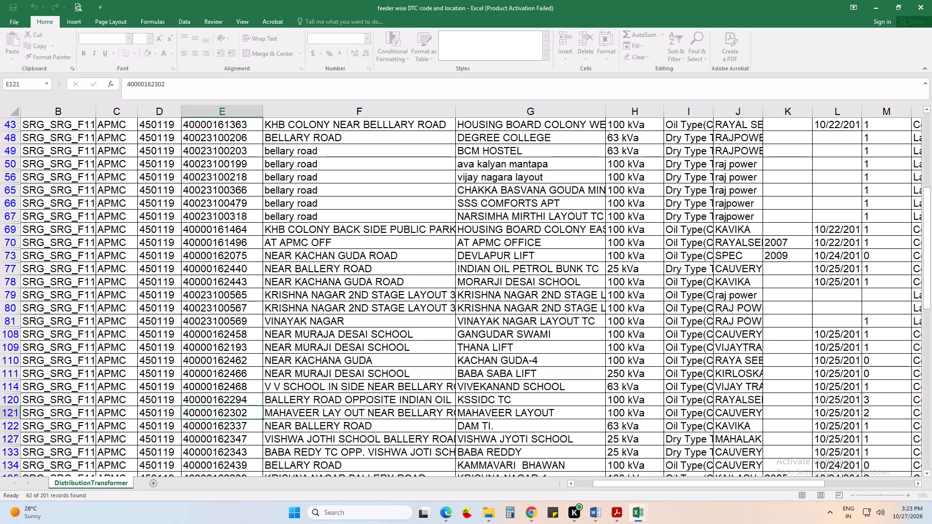
scroll(135, 387, "up", 4)
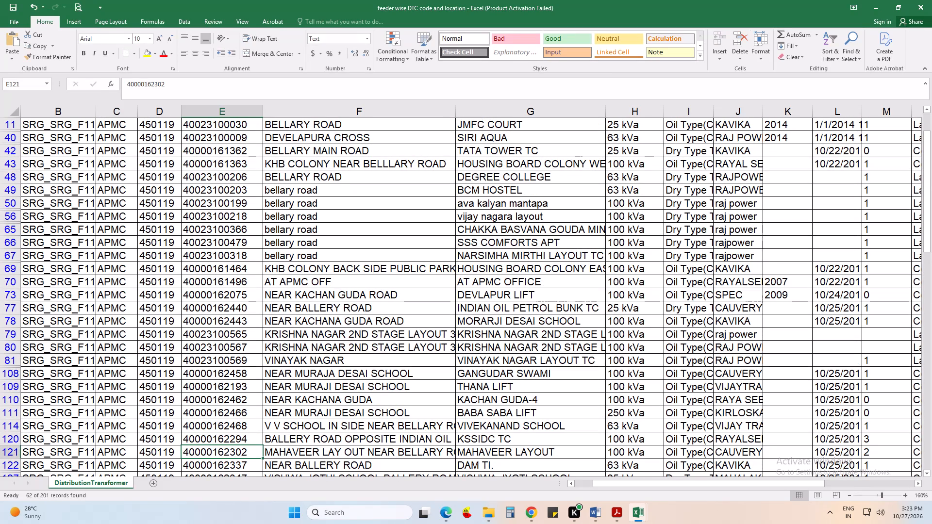
left_click(238, 339)
key("ctrl+c")
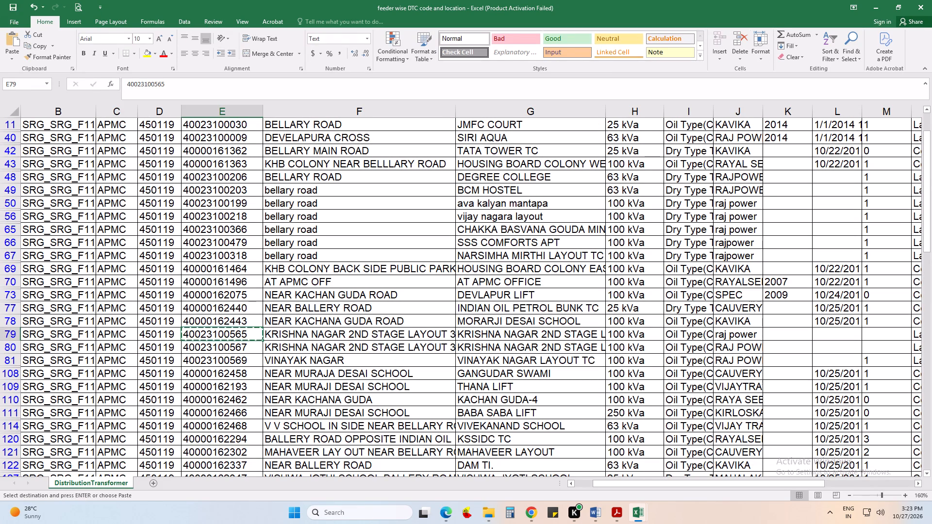
left_click(474, 478)
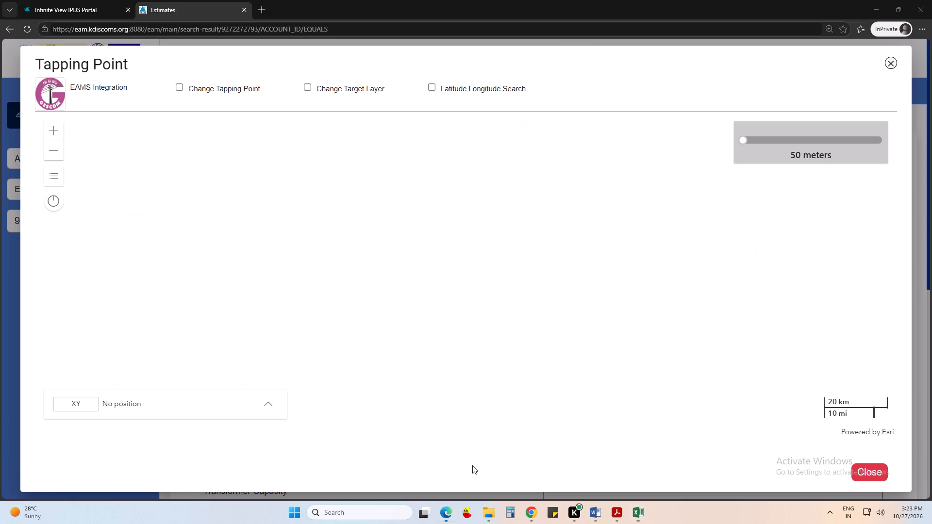
left_click(184, 86)
left_click(179, 89)
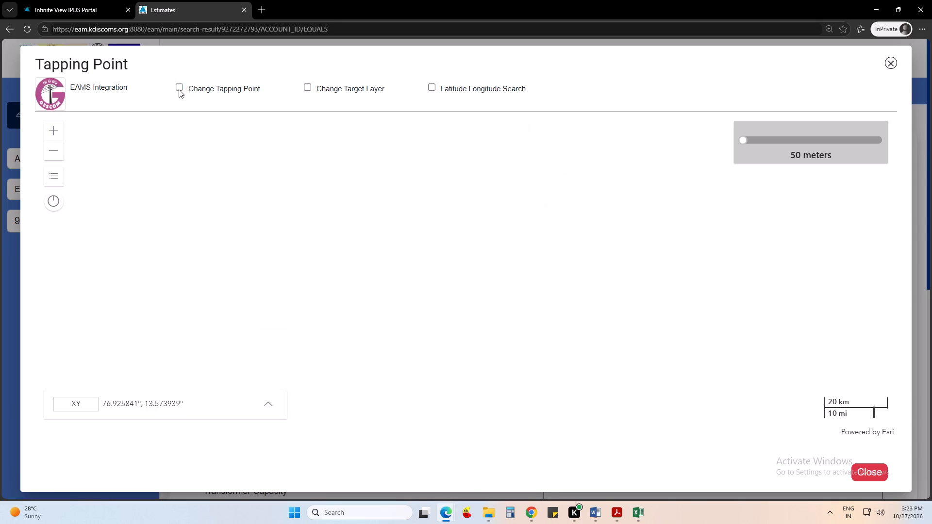
left_click(133, 122)
left_click(127, 140)
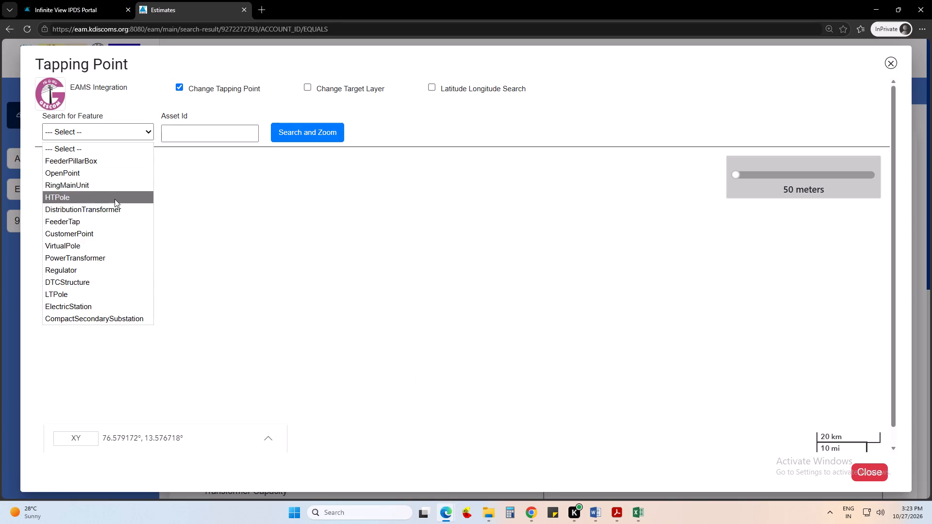
left_click(115, 205)
left_click(194, 126)
key("ctrl+v")
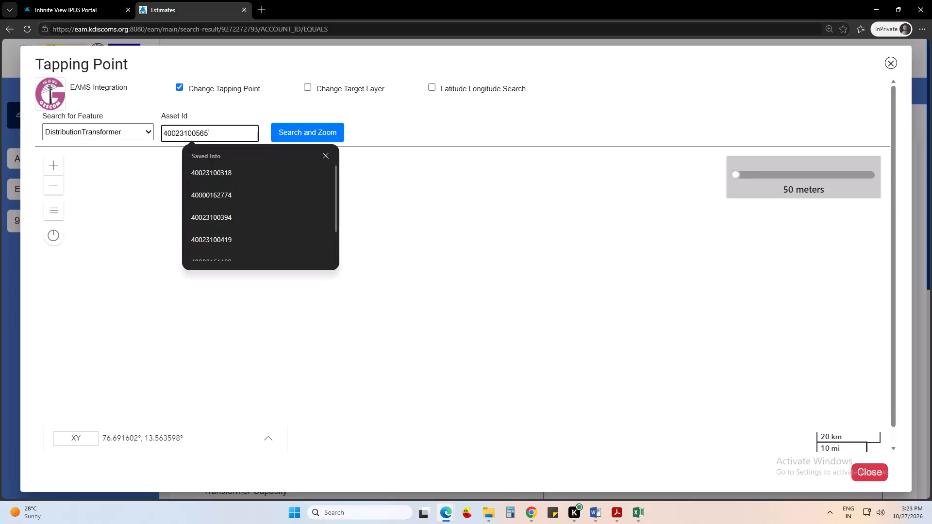
key("Tab")
key("Return")
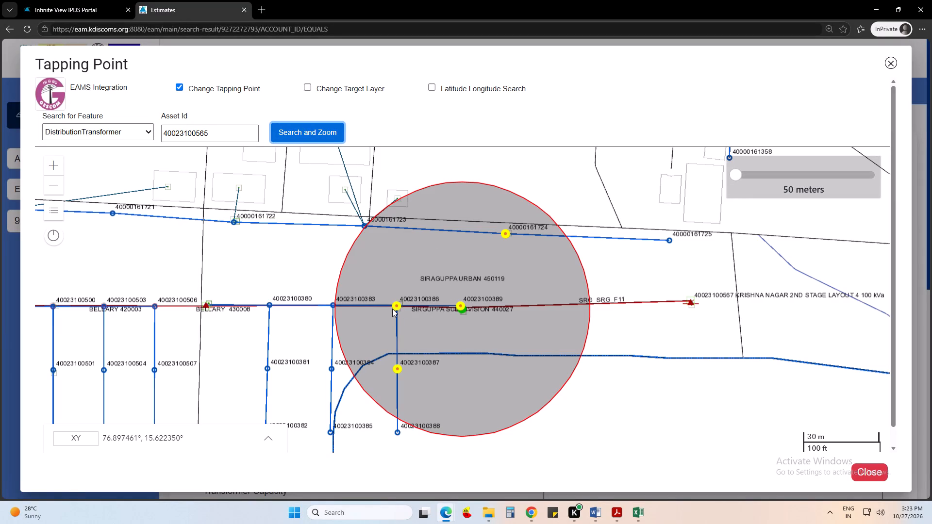
left_click(396, 306)
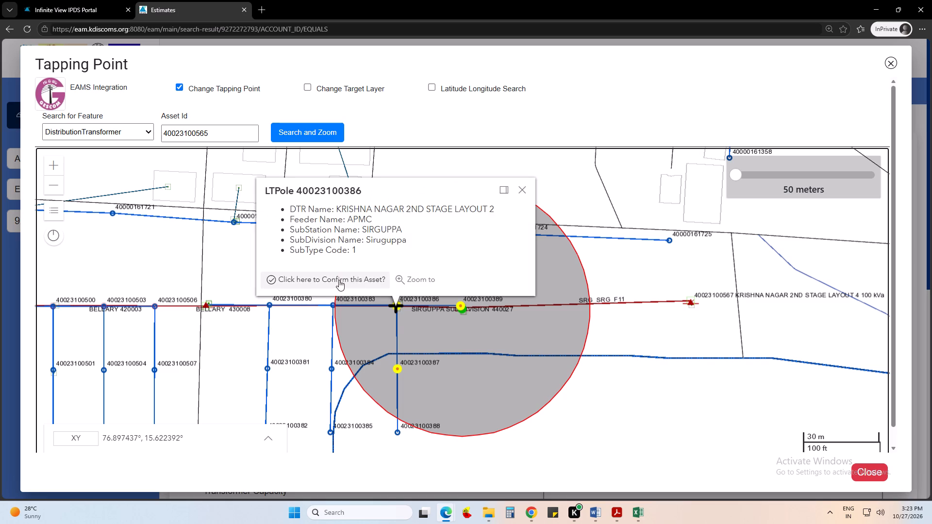
left_click(339, 280)
left_click(570, 276)
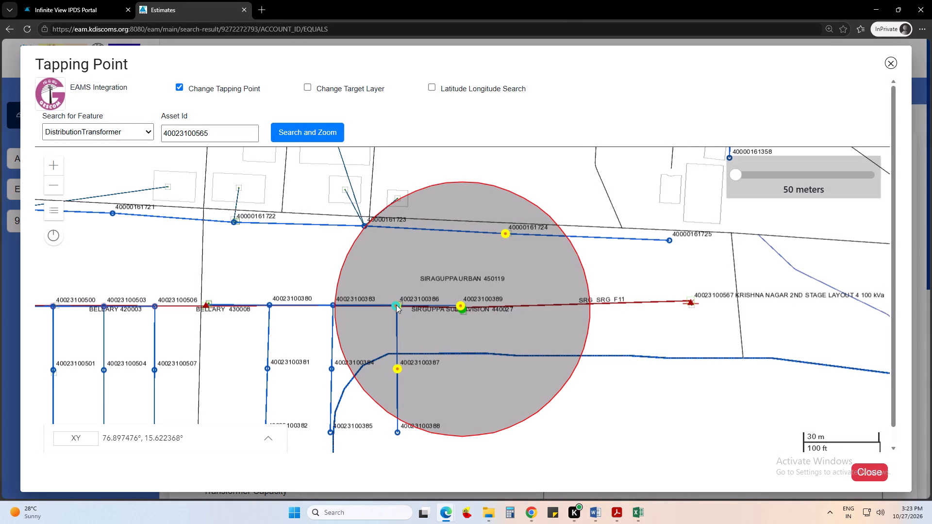
left_click(396, 305)
left_click(368, 284)
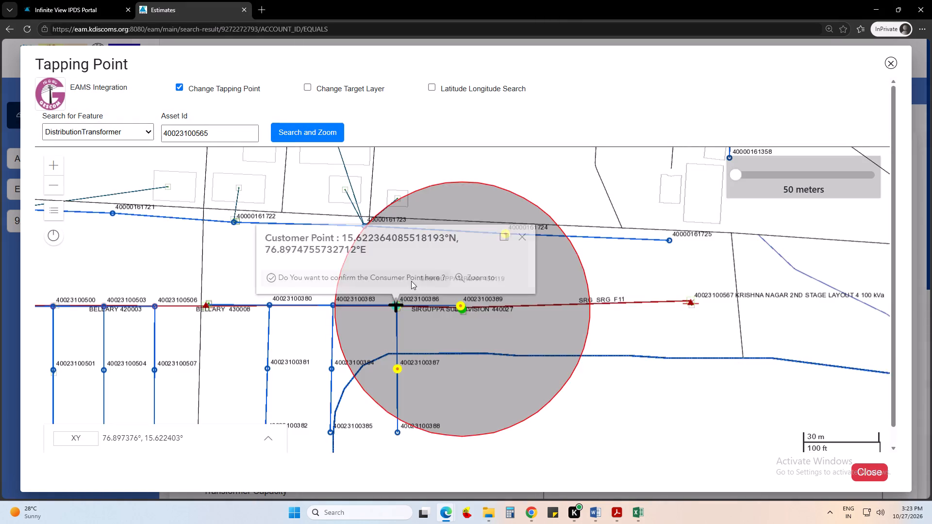
left_click(516, 284)
left_click(886, 65)
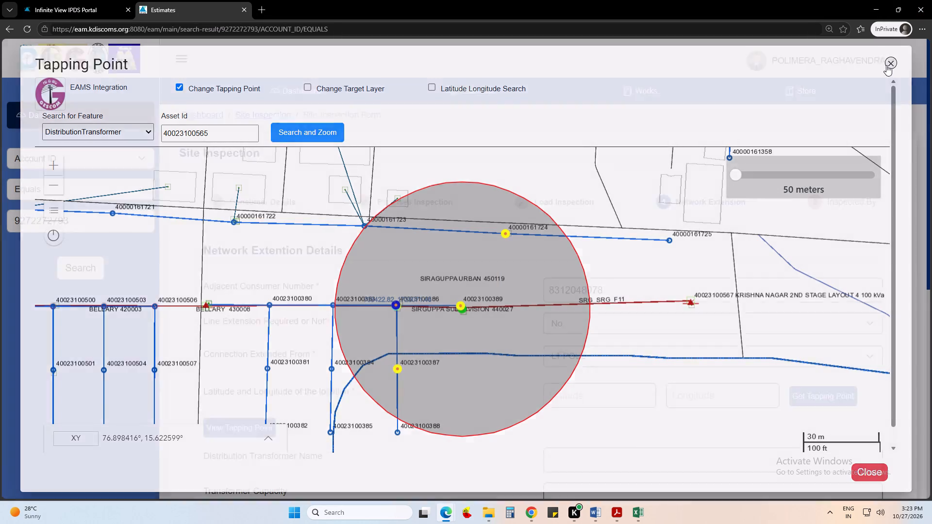
left_click(575, 175)
scroll(695, 430, "down", 8)
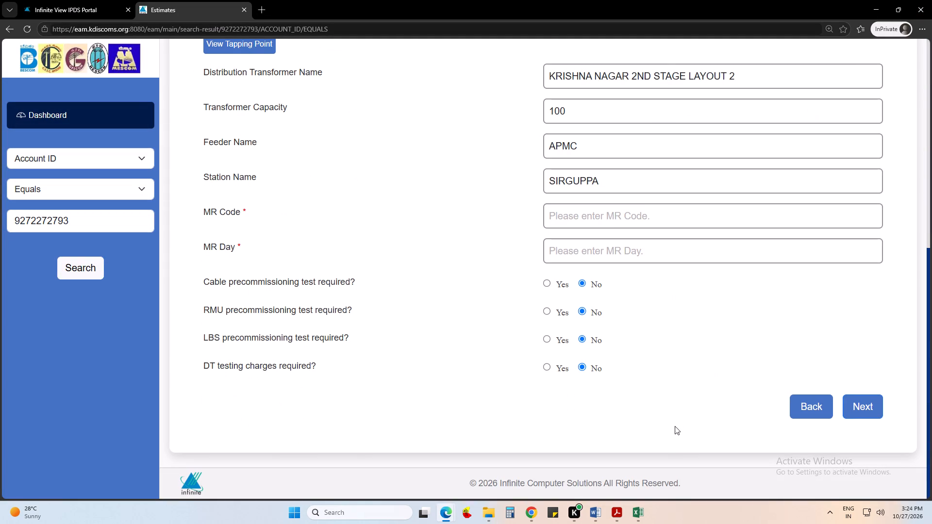
left_click(639, 512)
left_click(621, 486)
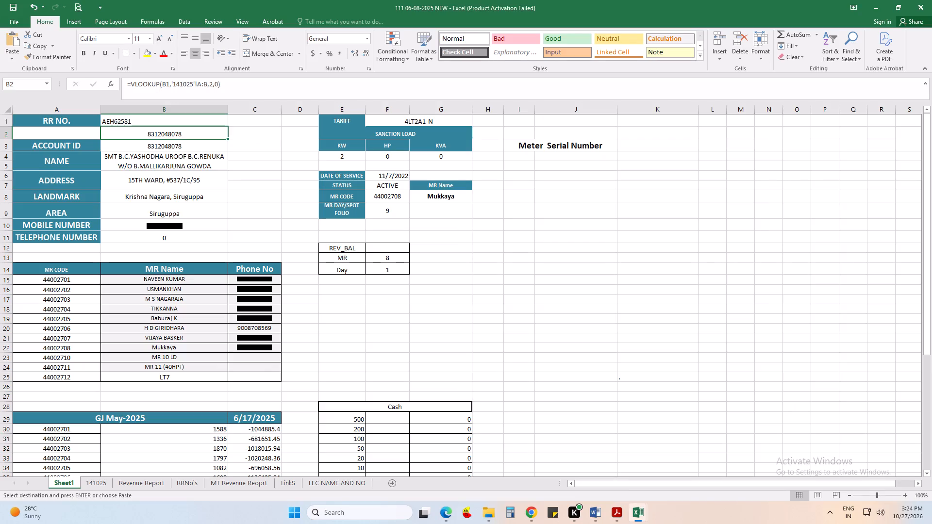
left_click(399, 200)
key("ctrl+c")
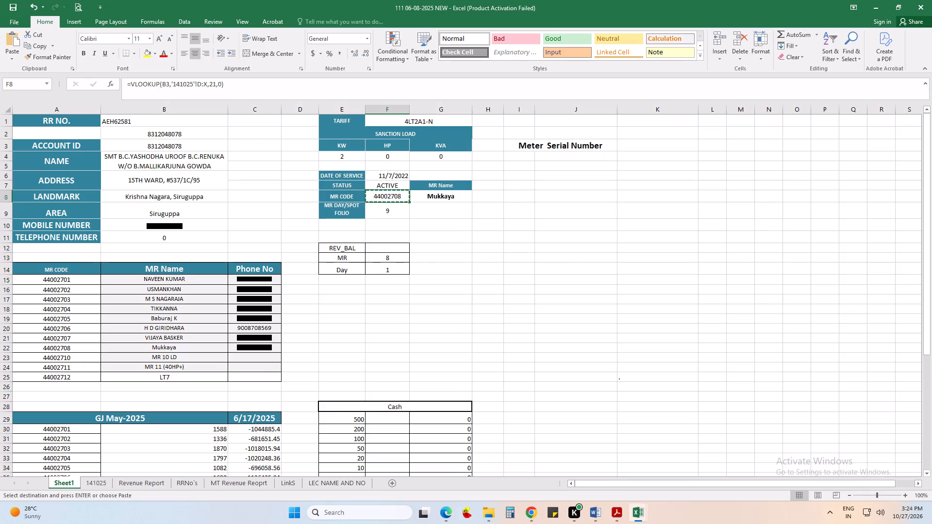
key("alt+Tab")
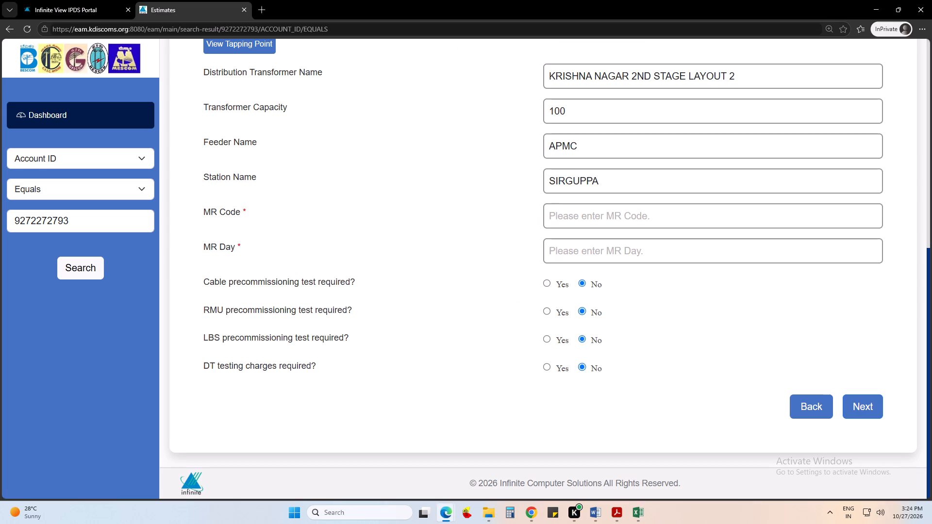
left_click(587, 212)
key("ctrl+v")
left_click(583, 254)
key("9")
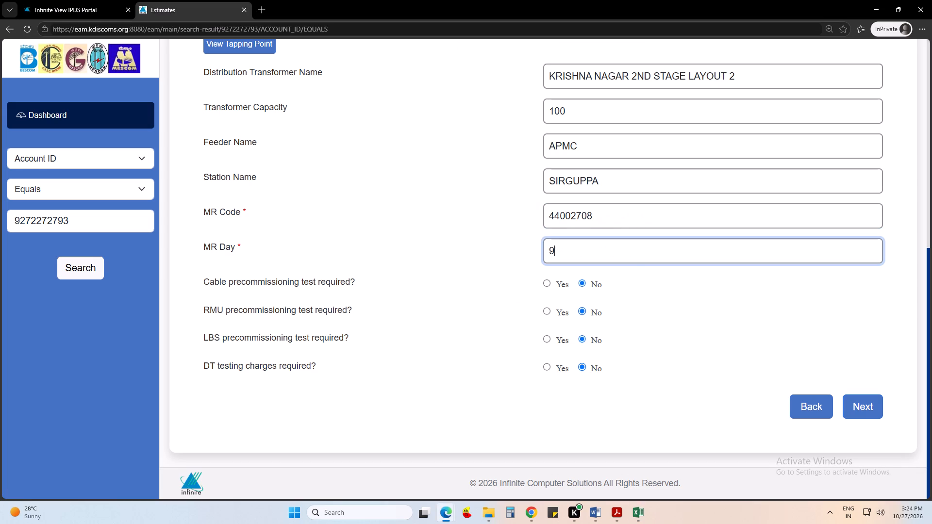
left_click(702, 288)
left_click(853, 391)
left_click(853, 394)
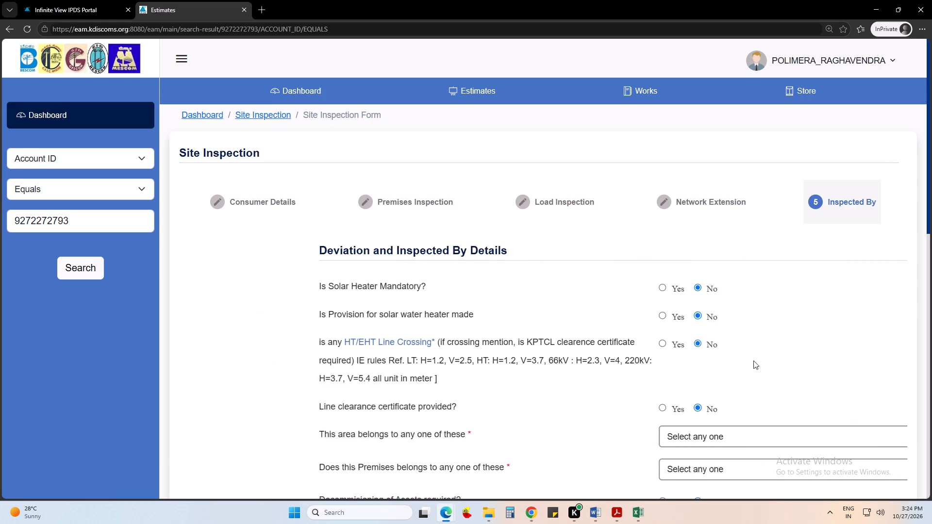
Set the area type to Electrified area and the premises type to Stray Sites in the deviation details.
scroll(649, 338, "down", 3)
left_click(616, 295)
left_click(601, 331)
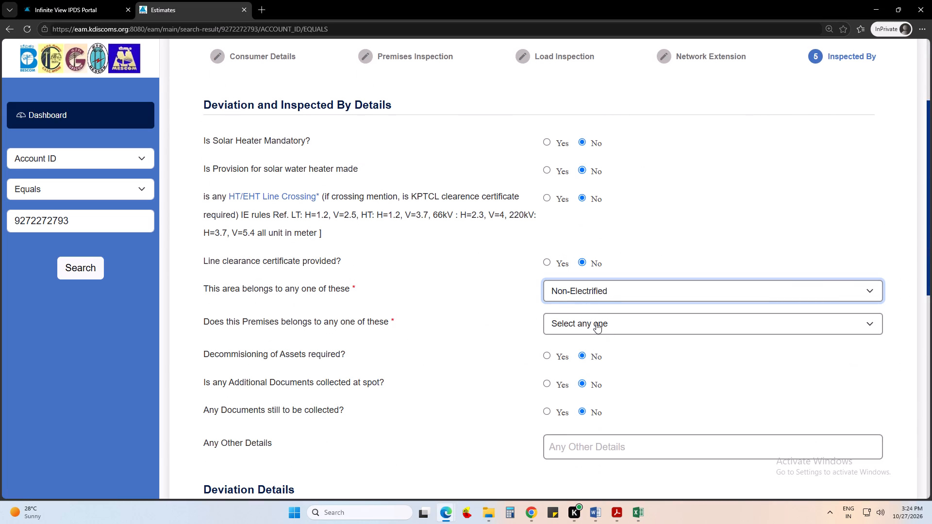
left_click(592, 294)
left_click(582, 339)
left_click(583, 326)
left_click(597, 372)
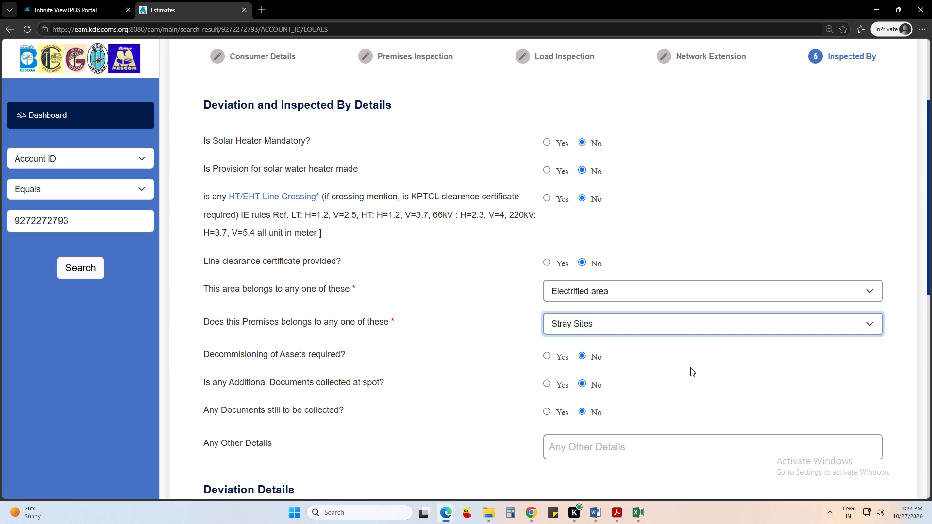
left_click(705, 365)
Upload "WhatsApp Image 2026-10-27 at 3.10.22 PM" from Downloads as the applicant premises / building photo.
scroll(705, 365, "down", 12)
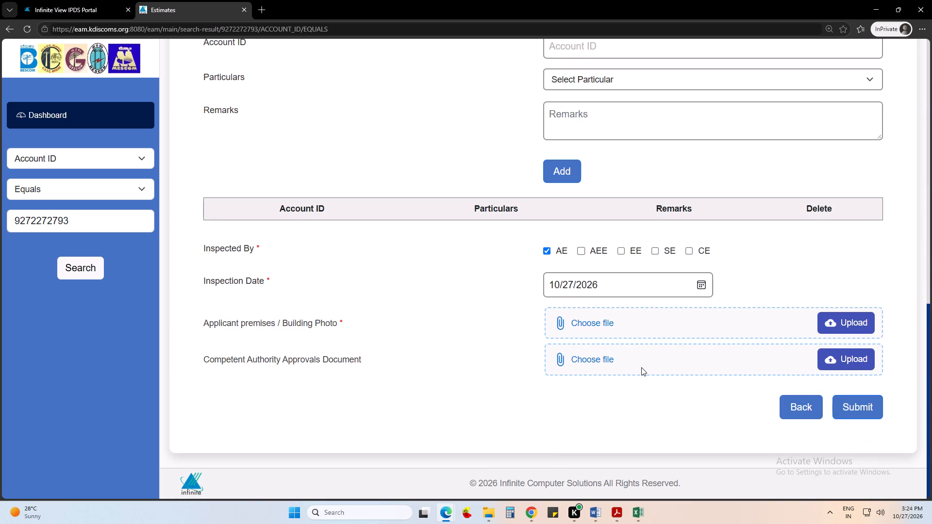
left_click(587, 323)
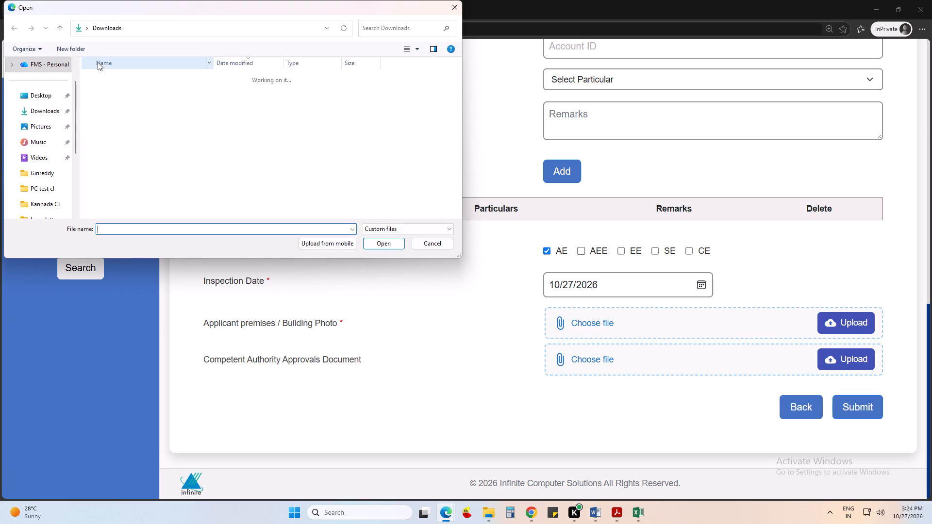
left_click(42, 103)
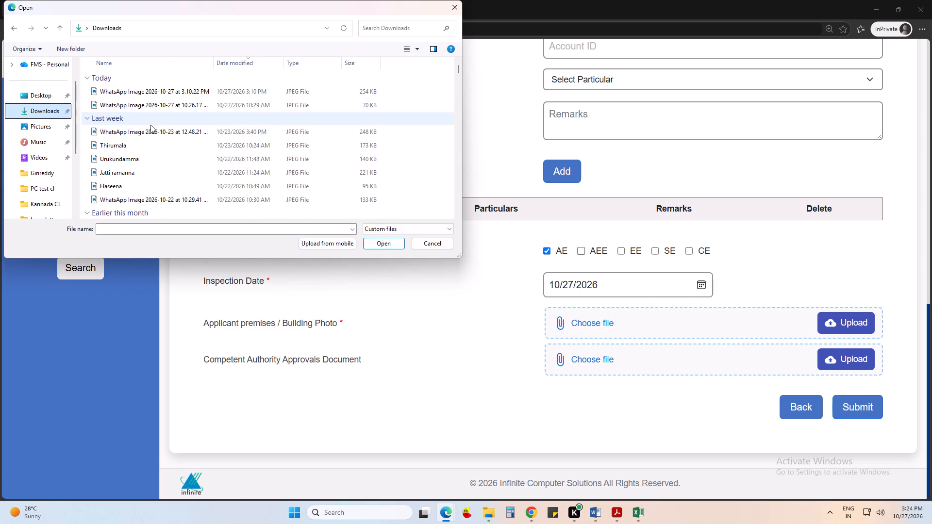
scroll(157, 122, "up", 4)
double_click(164, 92)
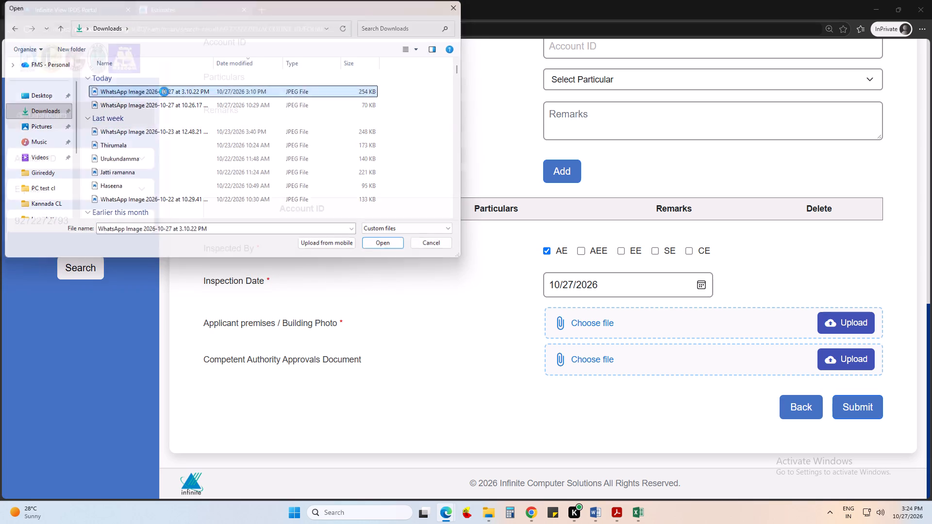
left_click(835, 317)
left_click(549, 65)
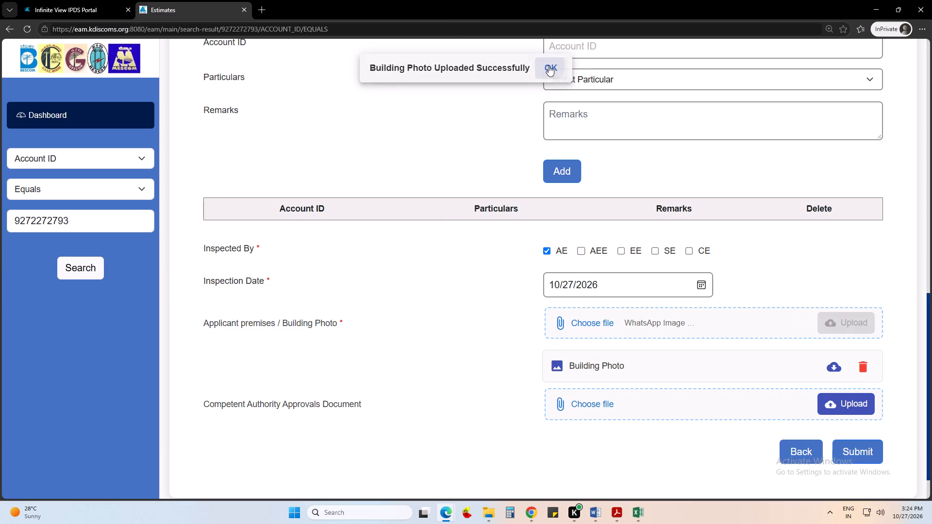
Submit the site inspection form.
left_click(864, 445)
left_click(395, 287)
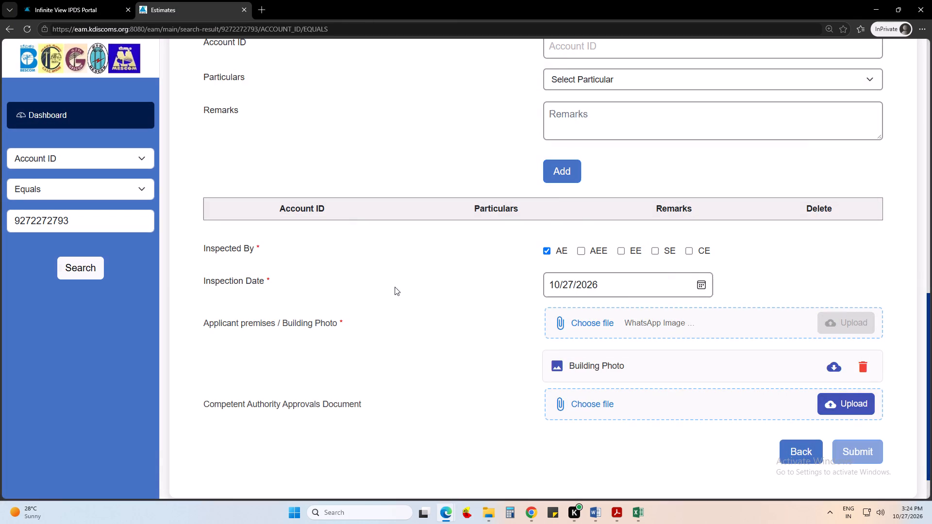
left_click(554, 67)
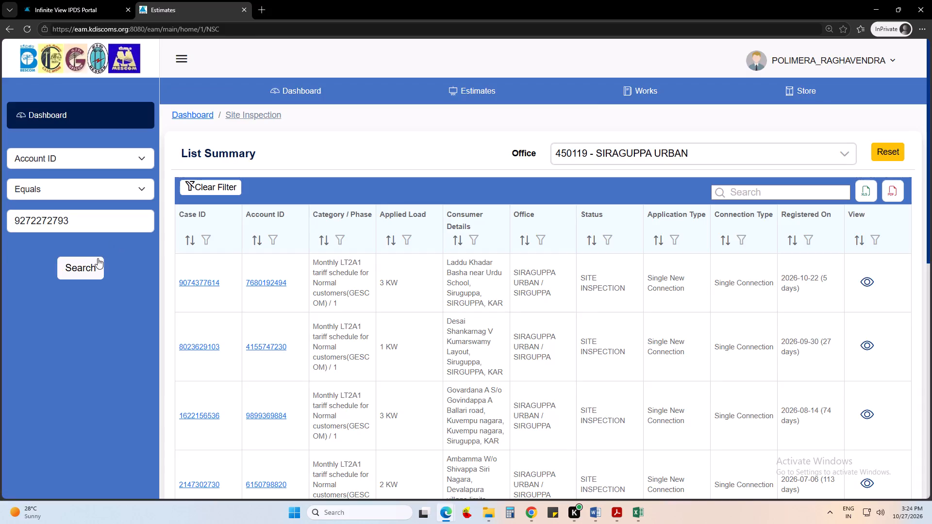
Search for the same account ID, open its estimation form, and continue to Estimation Charges Details.
left_click(98, 260)
left_click(265, 268)
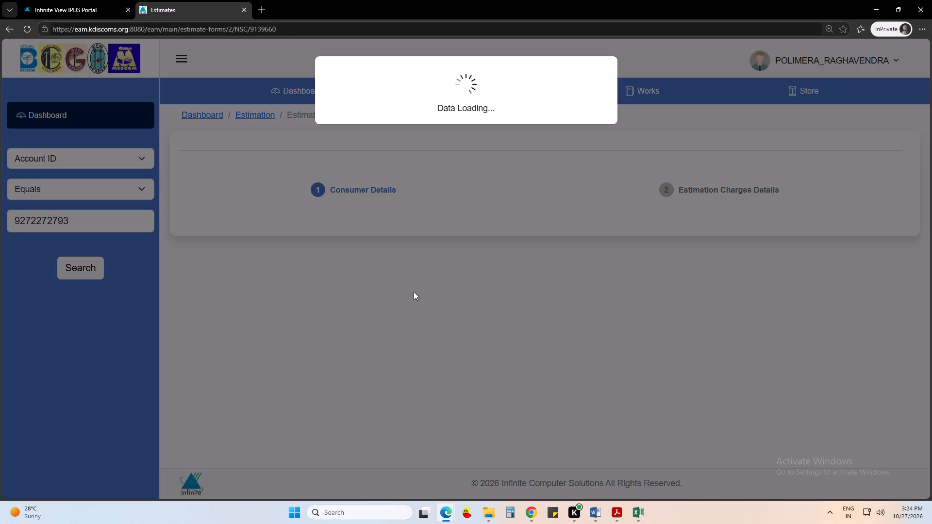
scroll(530, 366, "down", 5)
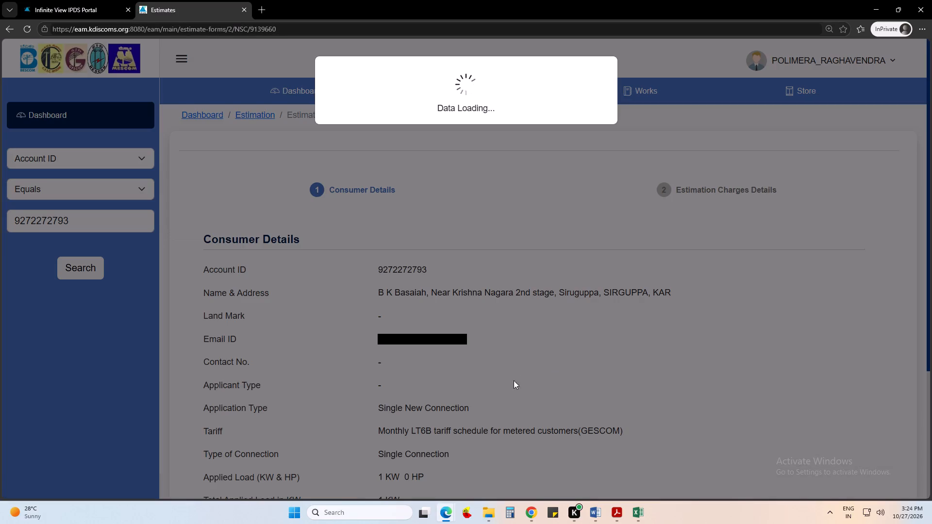
scroll(514, 380, "down", 1)
scroll(378, 412, "down", 8)
left_click(850, 400)
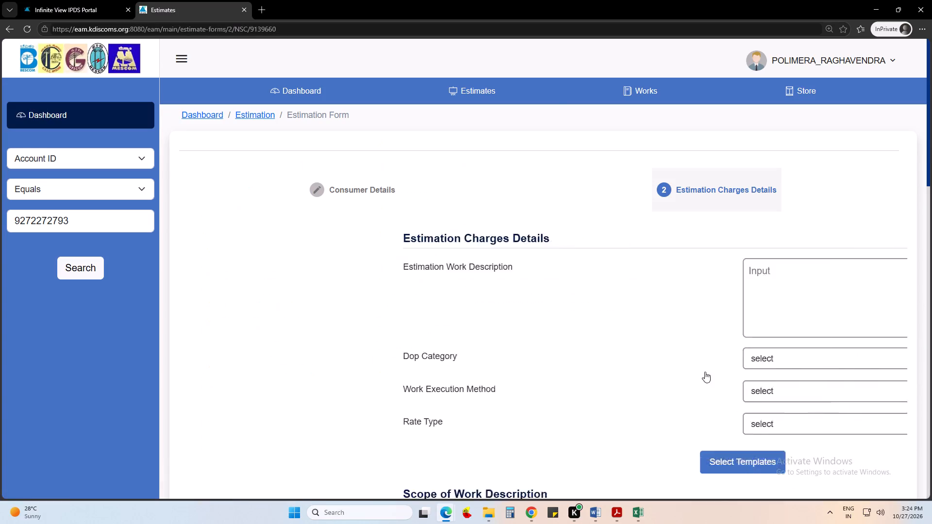
Copy "Single phase New Connection smart meter" from Sticky Notes into the Estimation Work Description.
left_click(628, 319)
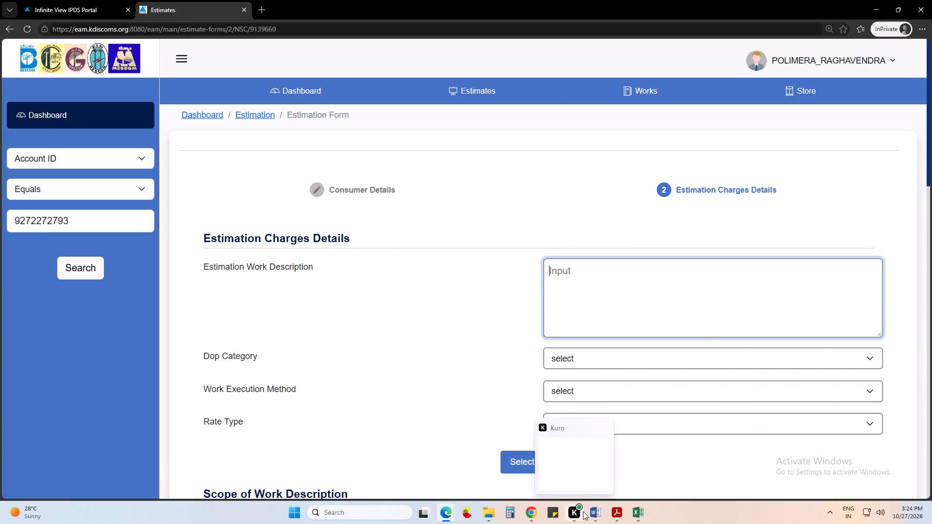
left_click(550, 516)
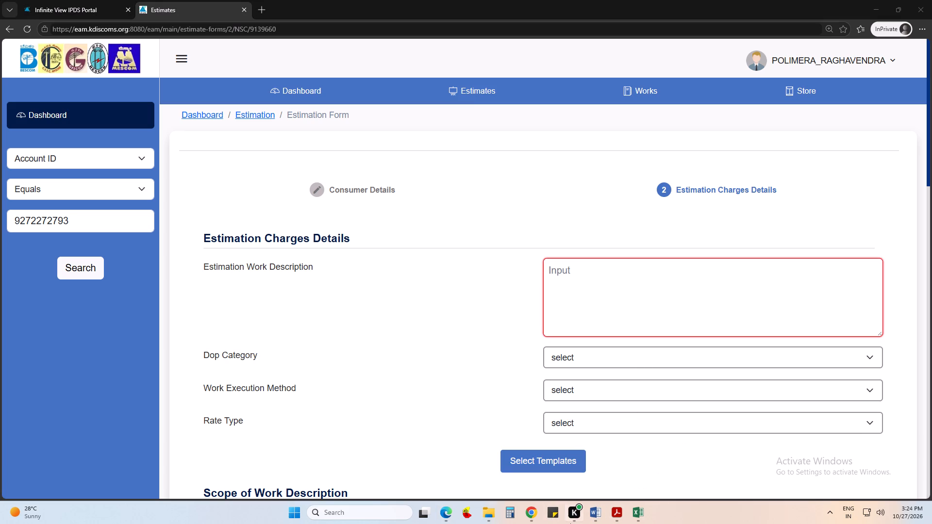
left_click(550, 510)
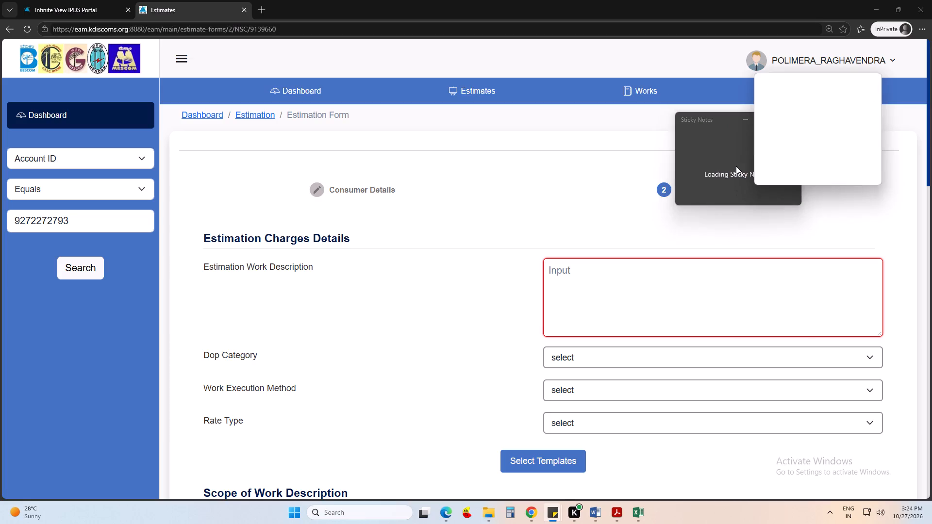
scroll(772, 126, "down", 4)
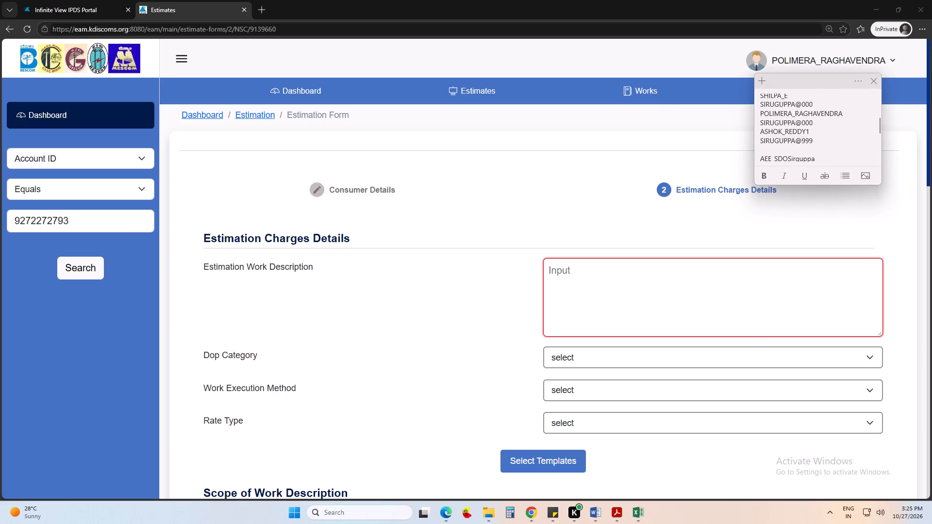
scroll(772, 126, "down", 2)
triple_click(761, 146)
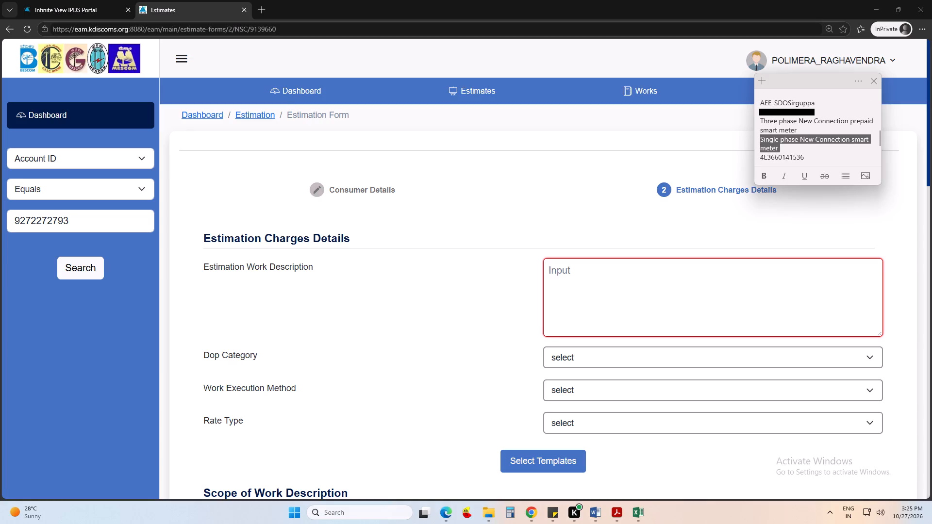
key("ctrl+c")
left_click(626, 297, "ctrl")
key("ctrl+v")
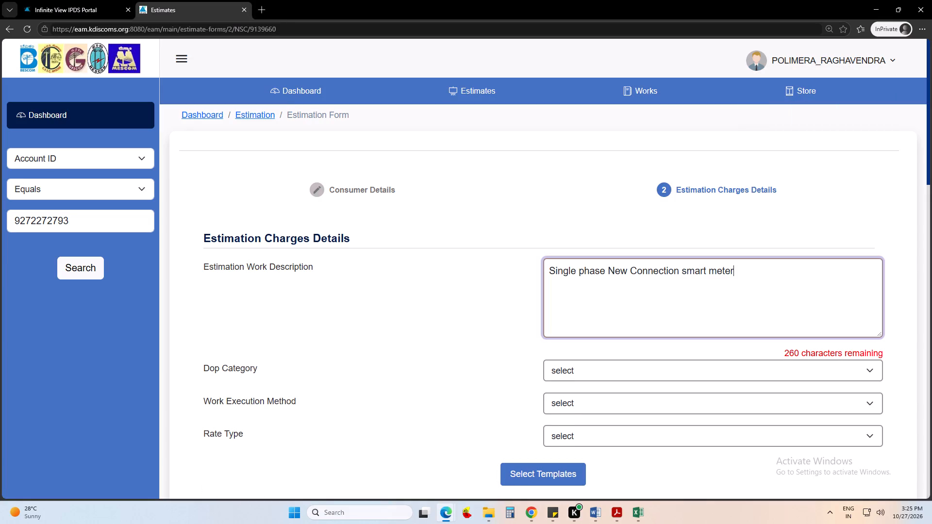
Append "supply for layout street lights" to the end of the Estimation Work Description.
left_click(624, 299)
left_click(738, 274)
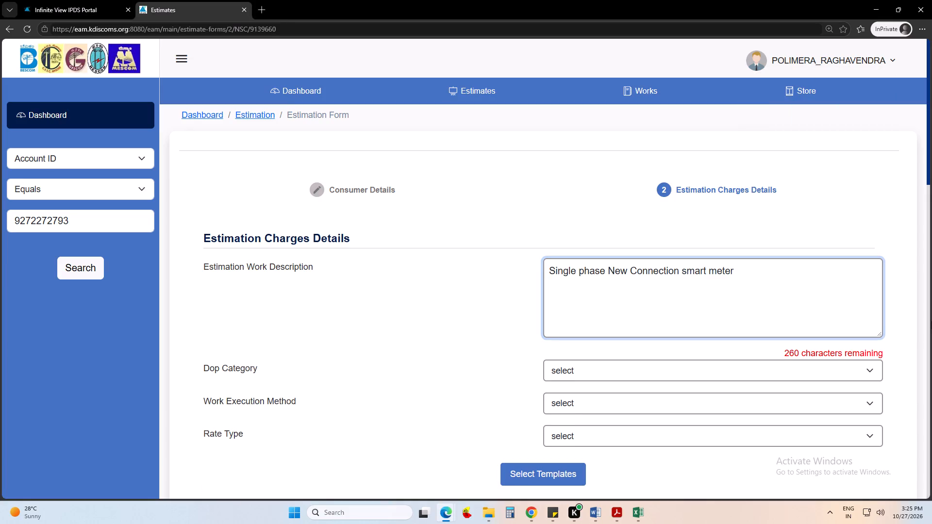
key("space")
type("su")
type("pply for")
key("space")
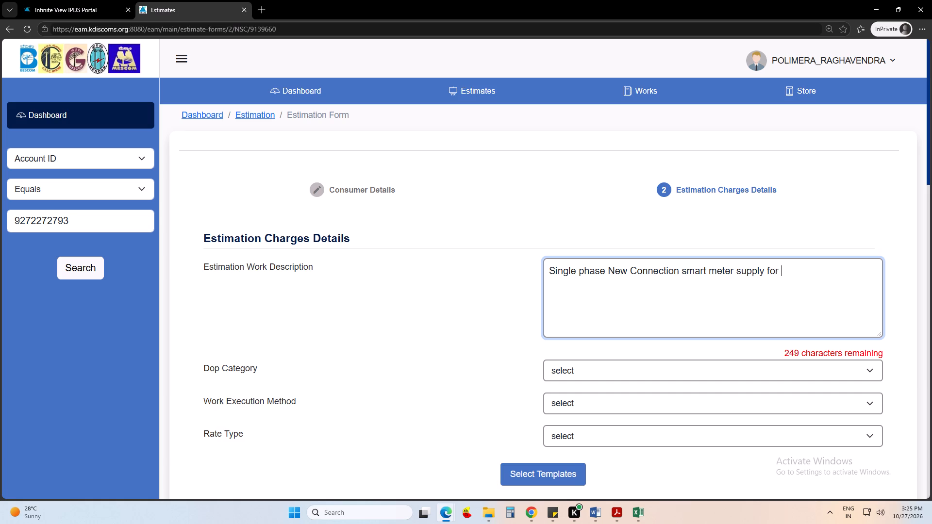
type("layout streer")
key("BackSpace")
type("t")
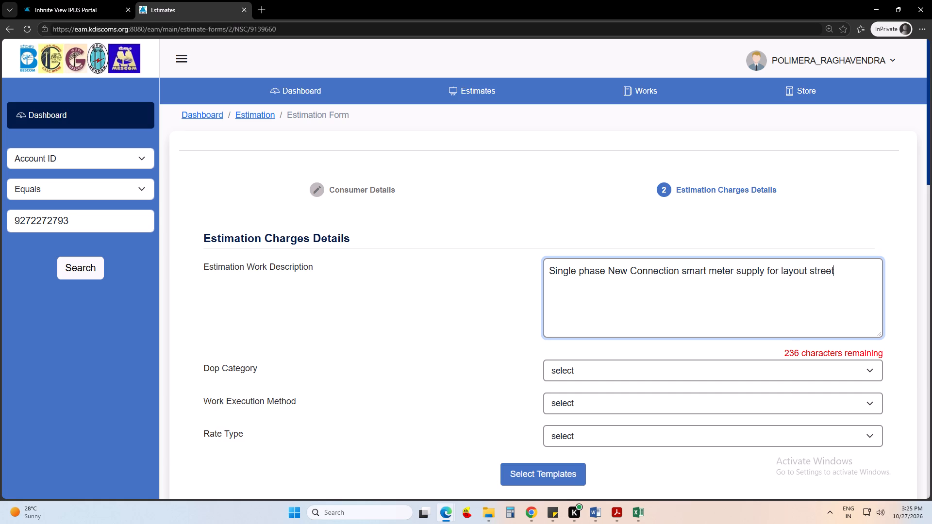
key("space")
type("light")
key("s")
Set the Dop Category to Service Connection Works and the Work Execution Method to Self Execution.
left_click(589, 366)
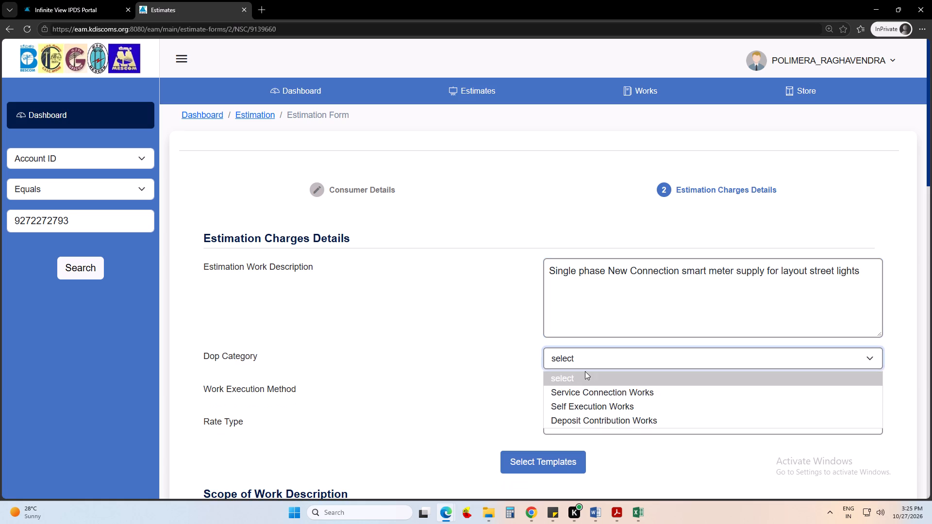
left_click(569, 397)
left_click(576, 391)
left_click(577, 436)
left_click(455, 406)
Add a Regular scope of work with type LT, work part Part A and description Service Main.
scroll(593, 393, "down", 3)
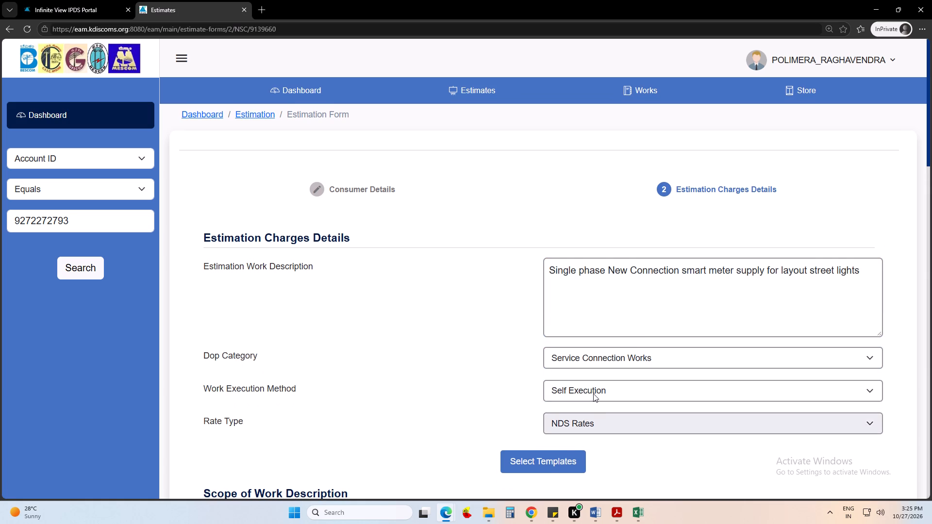
scroll(593, 393, "down", 5)
left_click(256, 179)
left_click(255, 161)
left_click(243, 198)
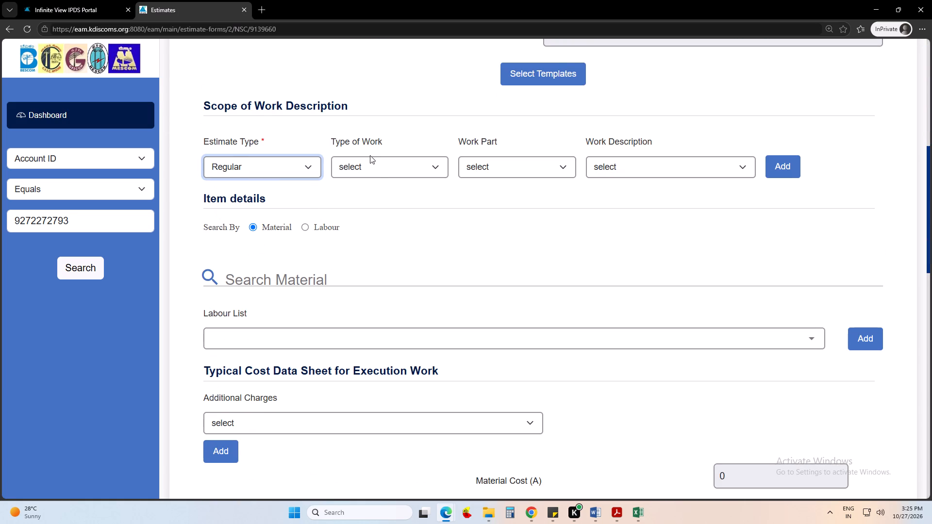
left_click(371, 155)
left_click(376, 172)
left_click(367, 192)
left_click(359, 203)
left_click(467, 166)
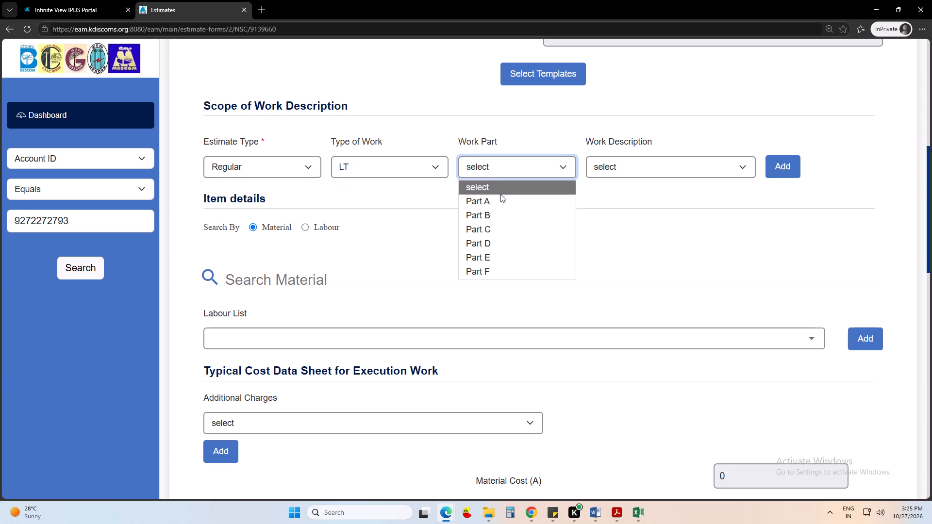
left_click(499, 198)
left_click(639, 198)
left_click(652, 173)
left_click(644, 196)
left_click(732, 245)
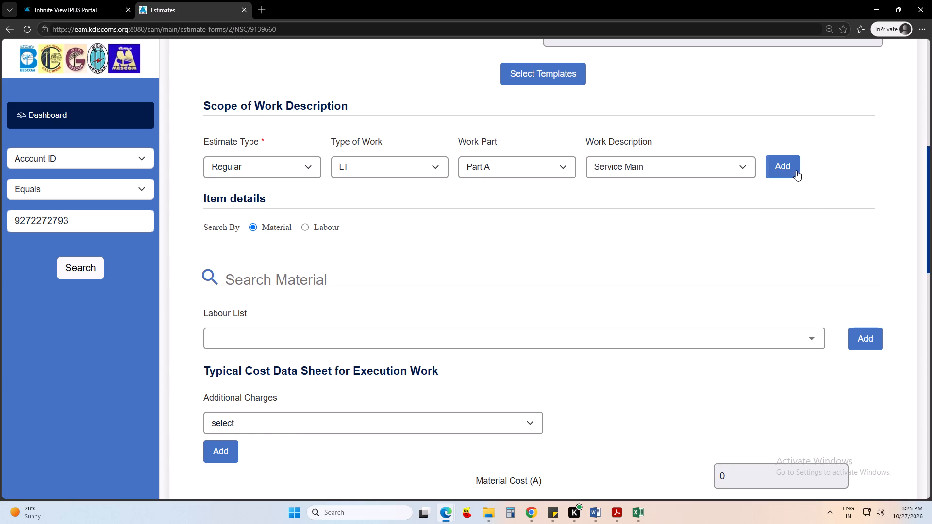
left_click(796, 170)
Add material NDS-357548, the single-phase 5-30 Amps smart energy meter without box, to the Service Main estimate with quantity 1.
left_click(265, 273)
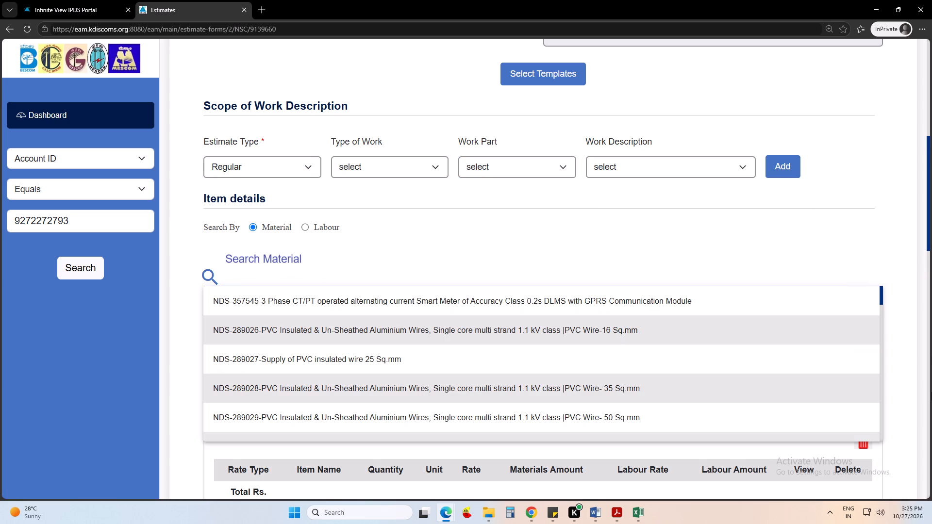
type("35753")
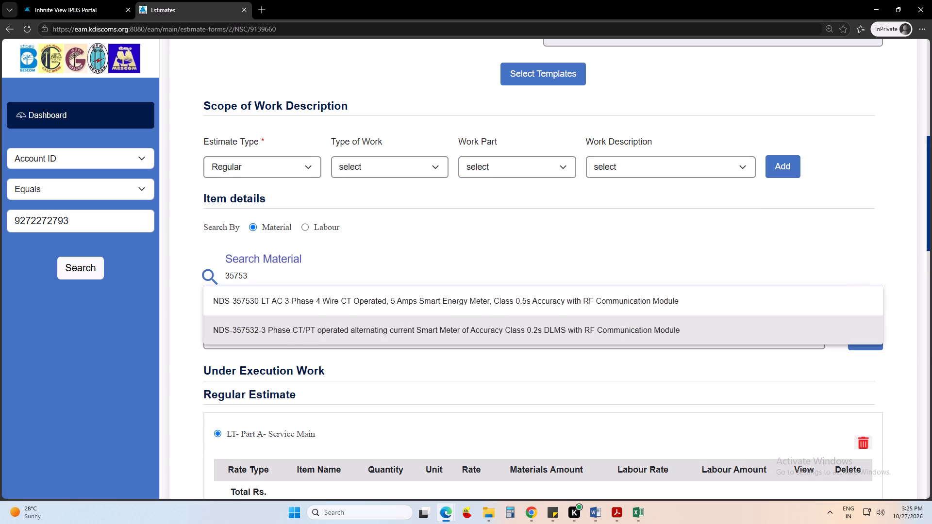
key("BackSpace")
type("48")
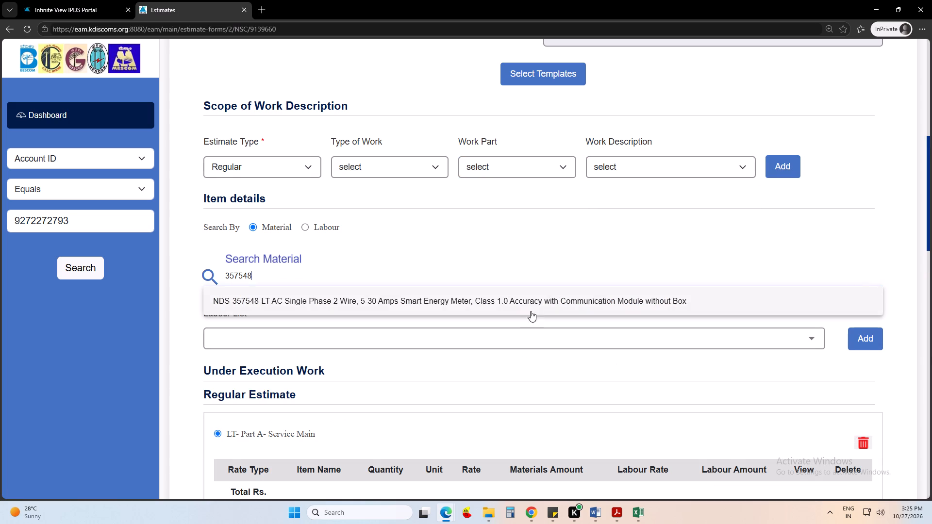
left_click(529, 307)
left_click(578, 243)
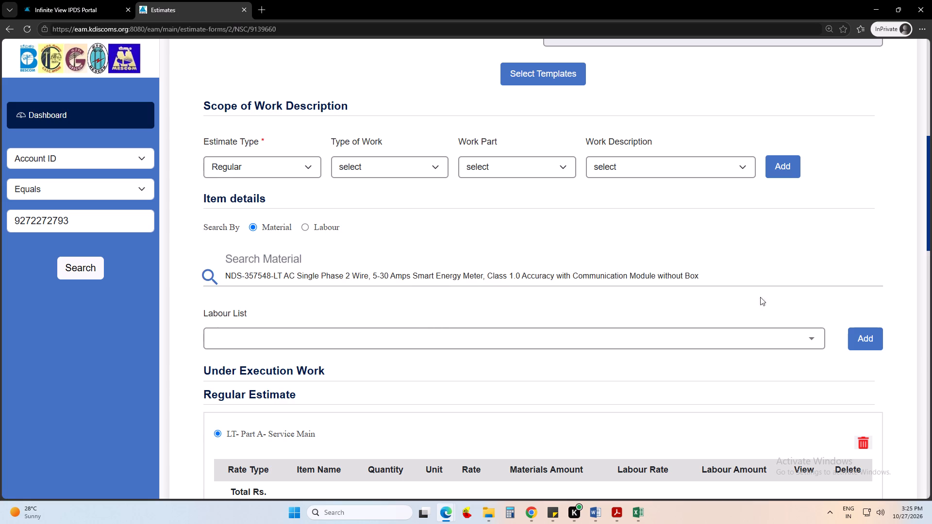
left_click(853, 338)
scroll(571, 333, "down", 3)
left_click(464, 354)
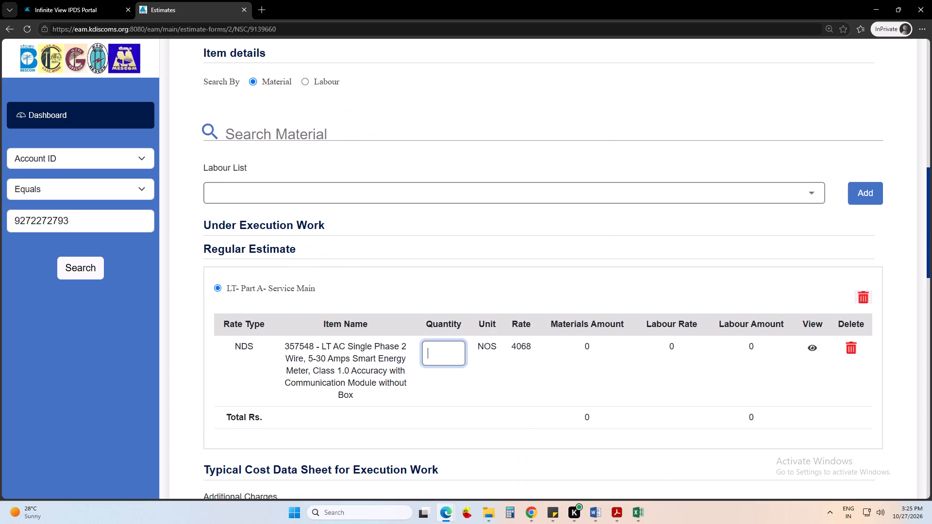
key("1")
left_click(511, 372)
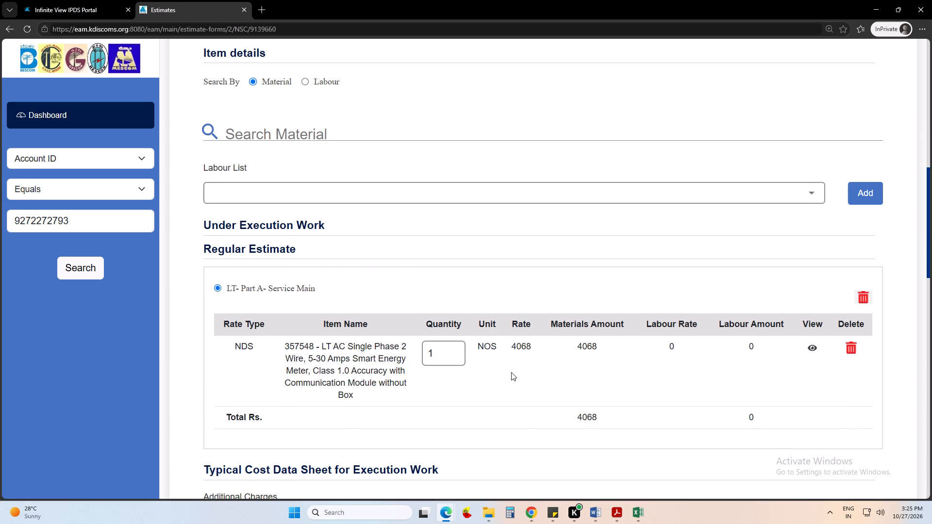
Choose Kalyana Karnataka as the area specific loading charge in the Typical Cost Data Sheet.
scroll(511, 372, "down", 7)
left_click(323, 310)
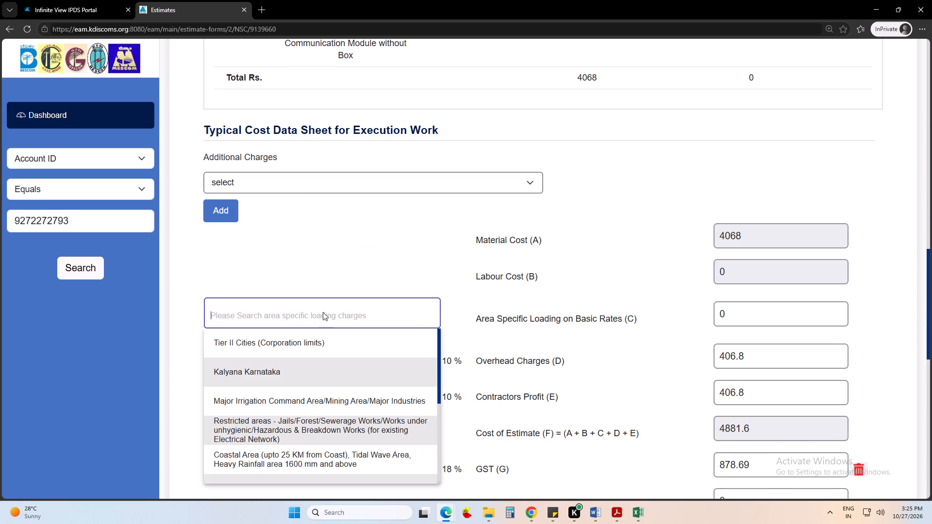
left_click(279, 370)
left_click(282, 371)
Enter "ok" as both the Report and the Estimate Remark in Estimated Details.
scroll(673, 397, "down", 5)
scroll(634, 433, "down", 3)
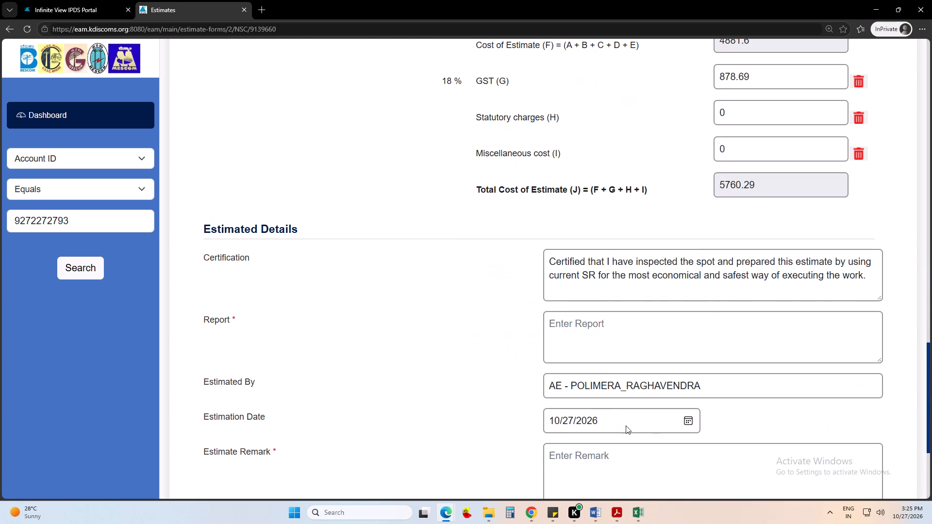
left_click(606, 346)
type("ok")
key("Tab")
key("Tab")
key("Tab")
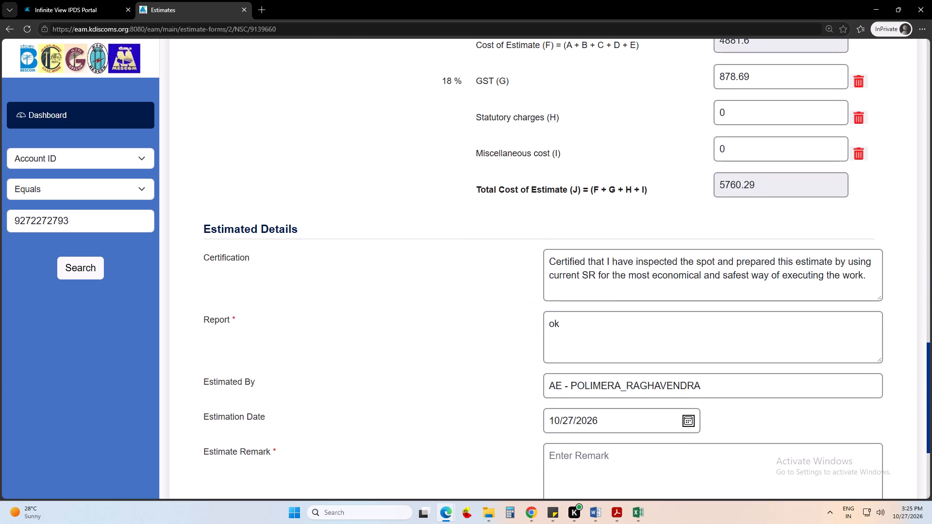
key("Tab")
key("k")
key("BackSpace")
type("ok")
Generate the estimation without a sketch line diagram and acknowledge the confirmation.
key("Tab")
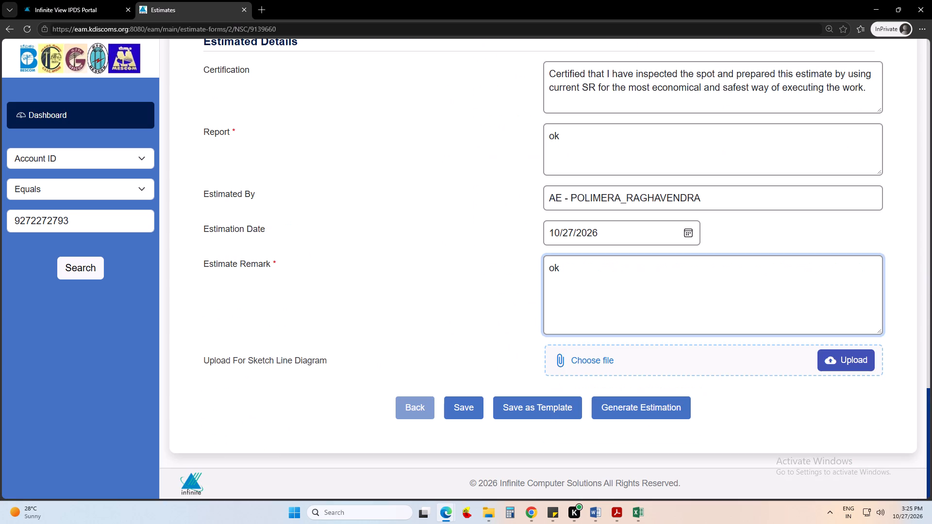
key("Tab")
key("Tab")
key("Tab")
key("Tab")
key("Return")
key("Return")
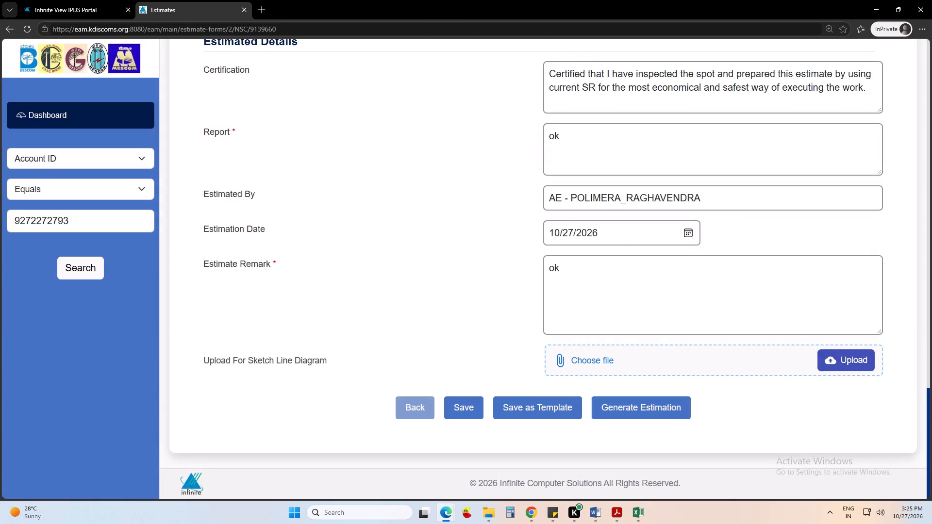
left_click(548, 61)
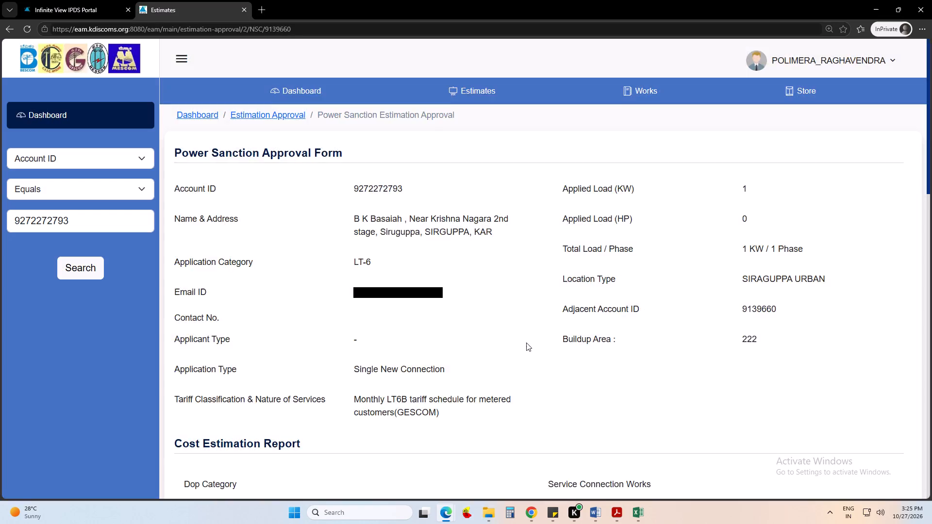
Forward the power sanction estimate to AEE - ASSISTANT EXECUTIVE ENGINEER with the remark "ok" and acknowledge the confirmation.
scroll(526, 343, "down", 9)
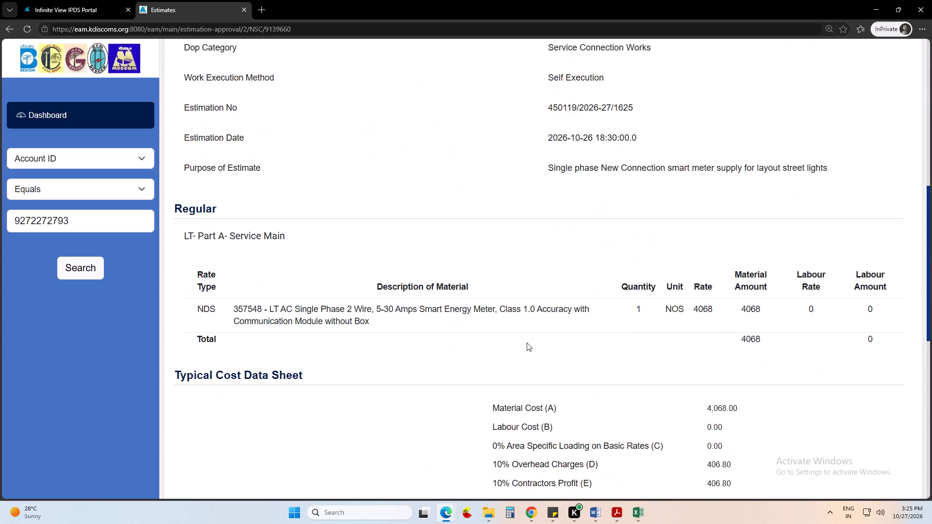
scroll(527, 343, "down", 5)
scroll(527, 343, "up", 1)
scroll(527, 343, "down", 8)
left_click(512, 433)
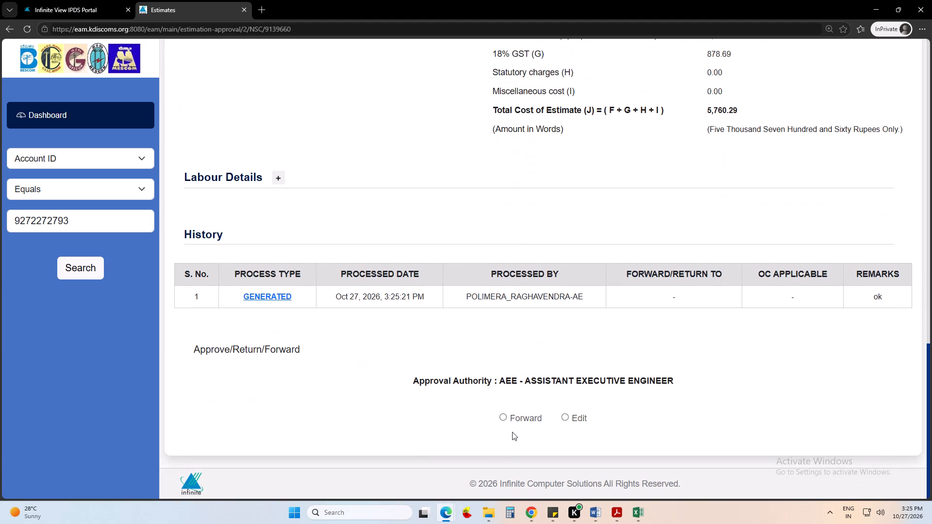
left_click(515, 420)
scroll(610, 388, "down", 5)
left_click(584, 234)
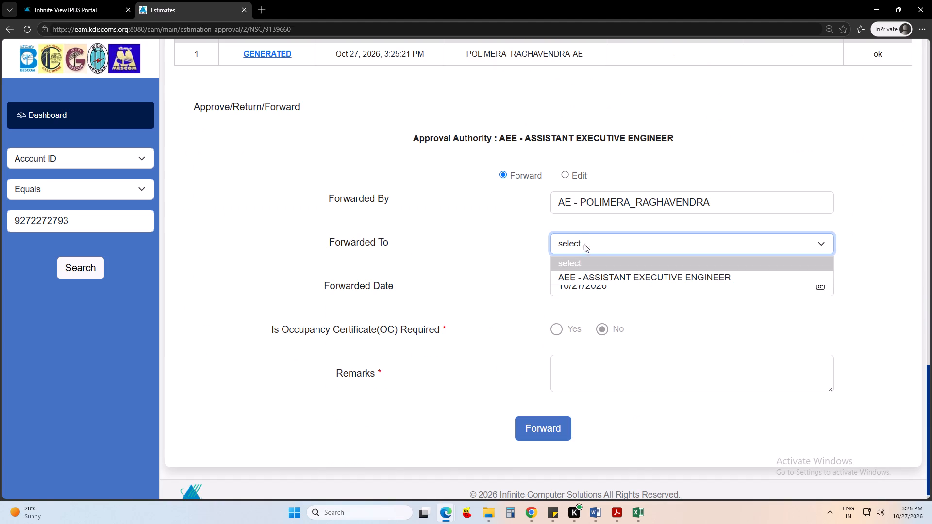
left_click(581, 270)
left_click(582, 276)
left_click(614, 381)
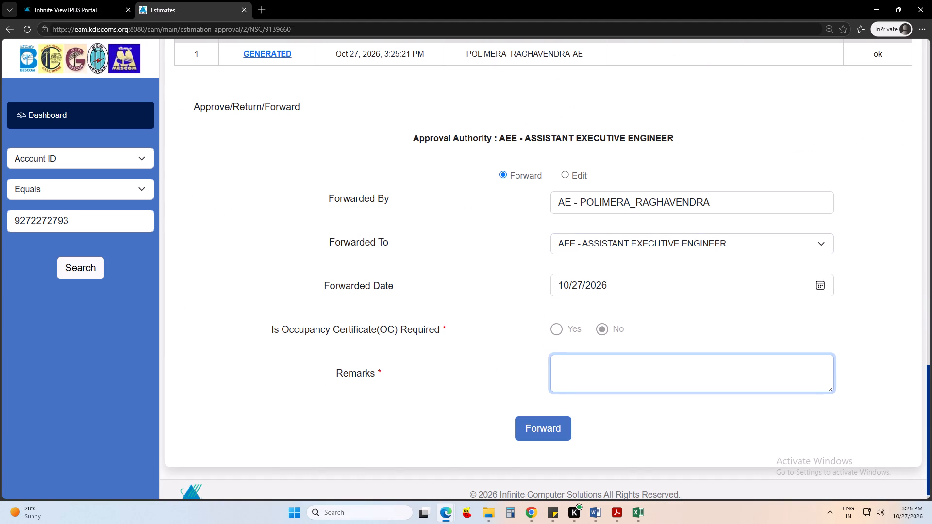
type("ok")
key("Tab")
key("Return")
key("Return")
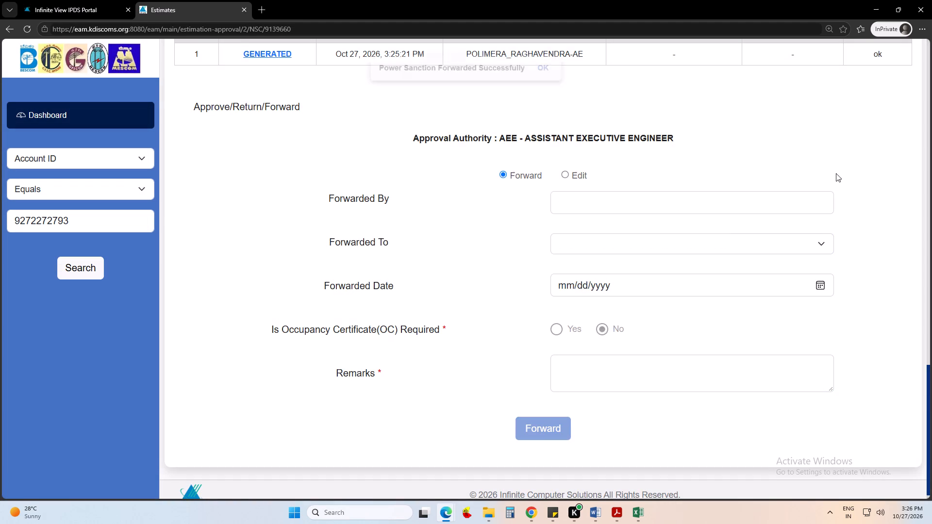
left_click(546, 67)
Select the whole account ID in the search filter.
double_click(15, 223)
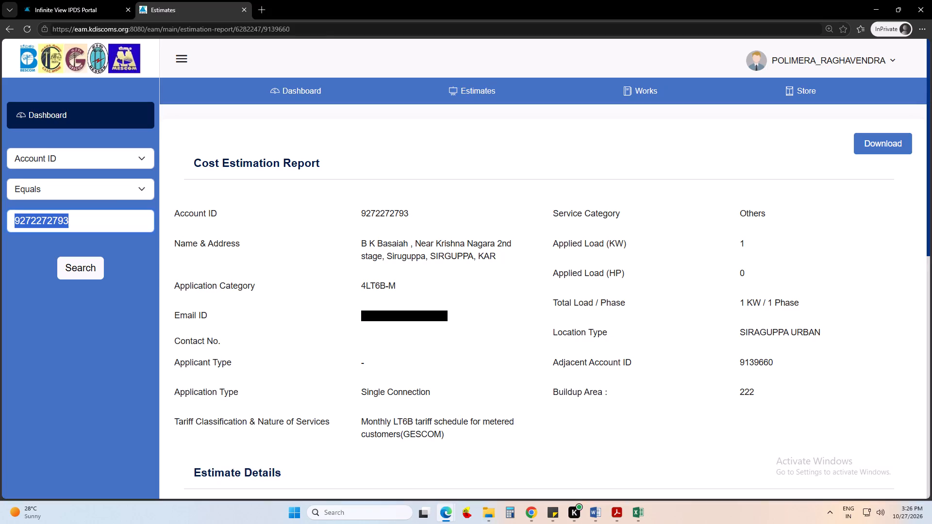
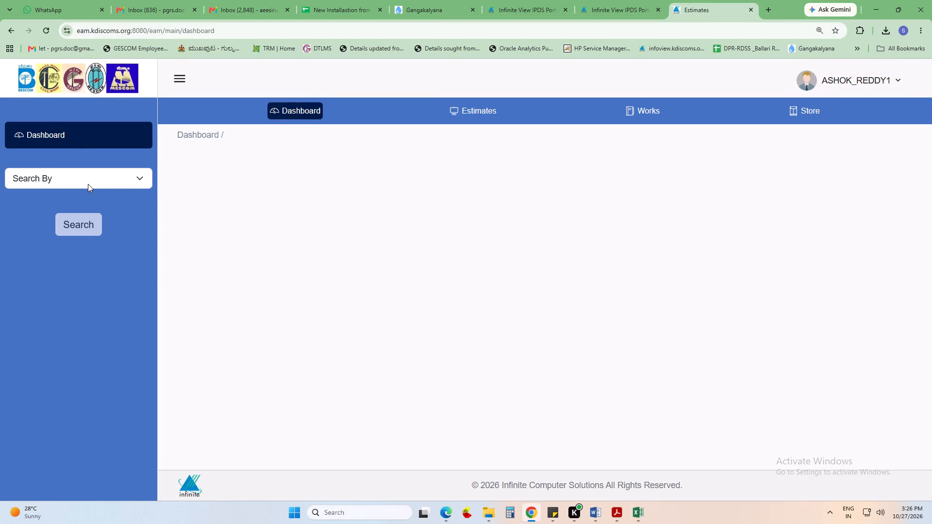
Search the dashboard by Account ID equal to the copied number and open that application's power sanction approval form.
left_click(88, 183)
left_click(64, 220)
left_click(60, 229)
left_click(69, 258)
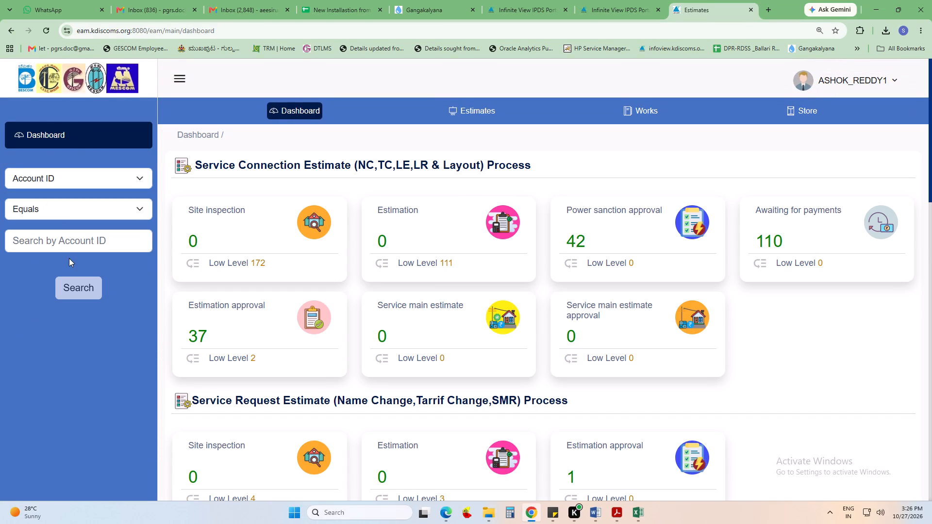
left_click(72, 241)
key("ctrl+v")
key("Tab")
key("Return")
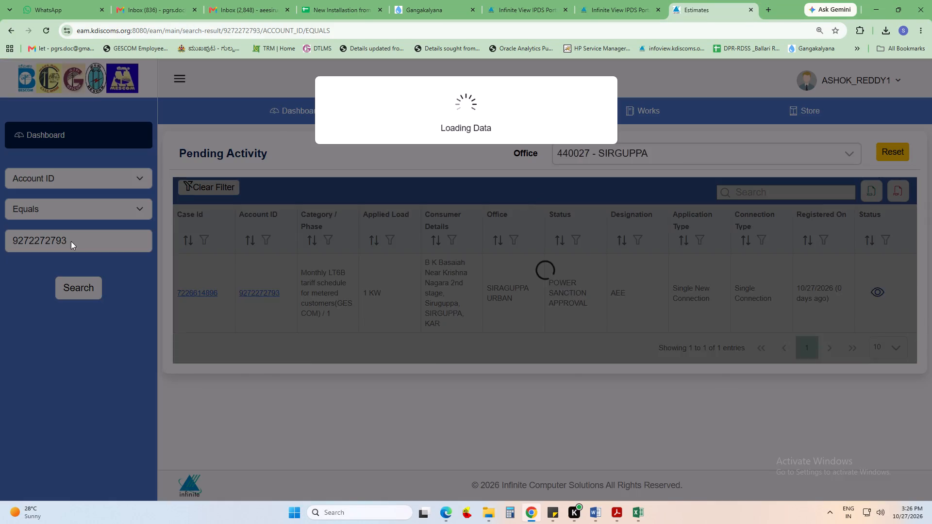
left_click(249, 298)
left_click(260, 287)
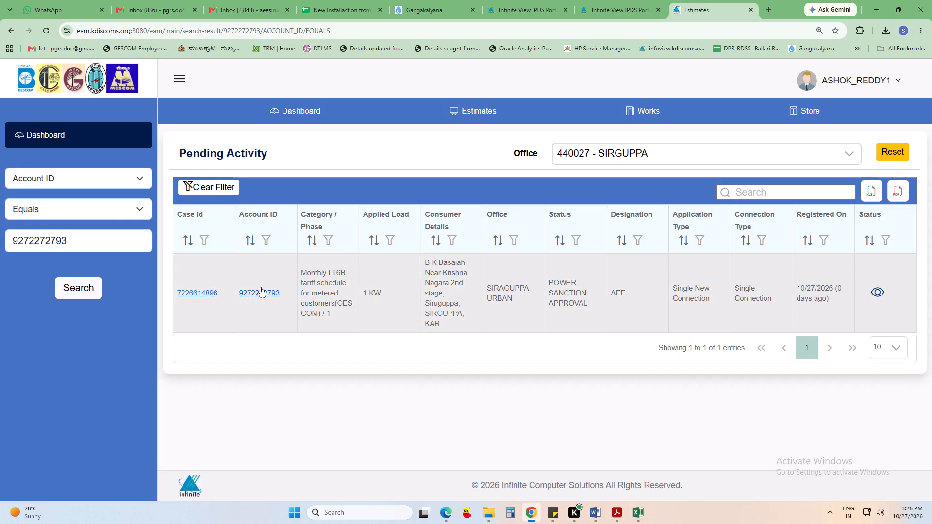
left_click(259, 283)
left_click(250, 292)
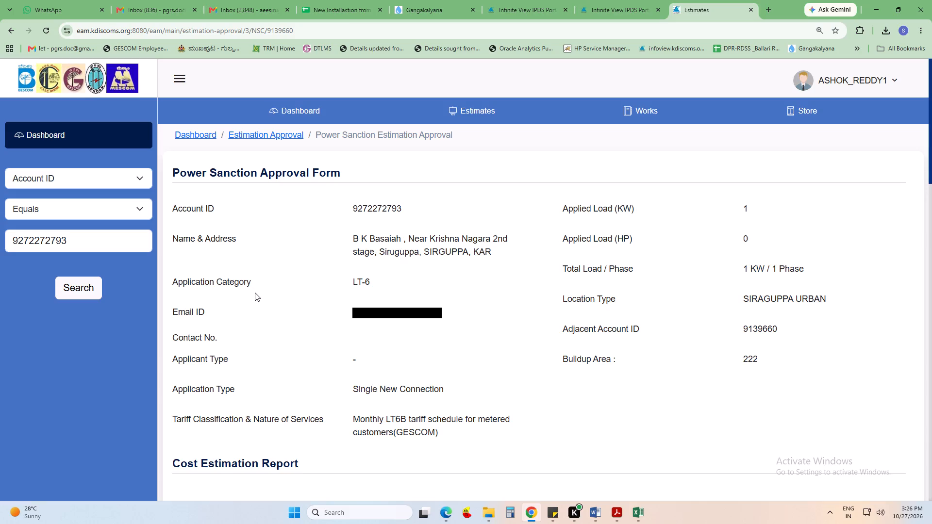
Approve the power sanction with the remark "ok", confirm the approval and acknowledge the message.
scroll(255, 293, "down", 18)
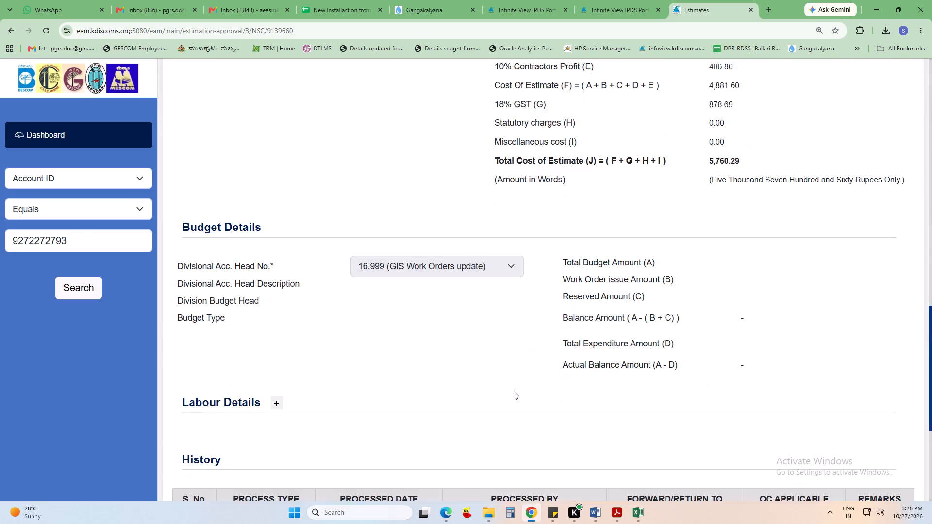
scroll(516, 390, "down", 8)
left_click(456, 422)
scroll(863, 336, "down", 3)
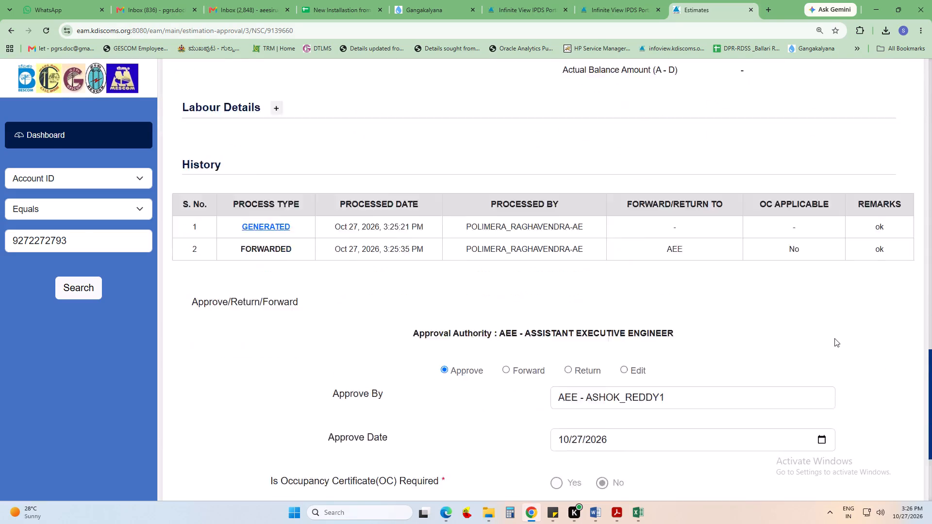
left_click(581, 442)
type("ok")
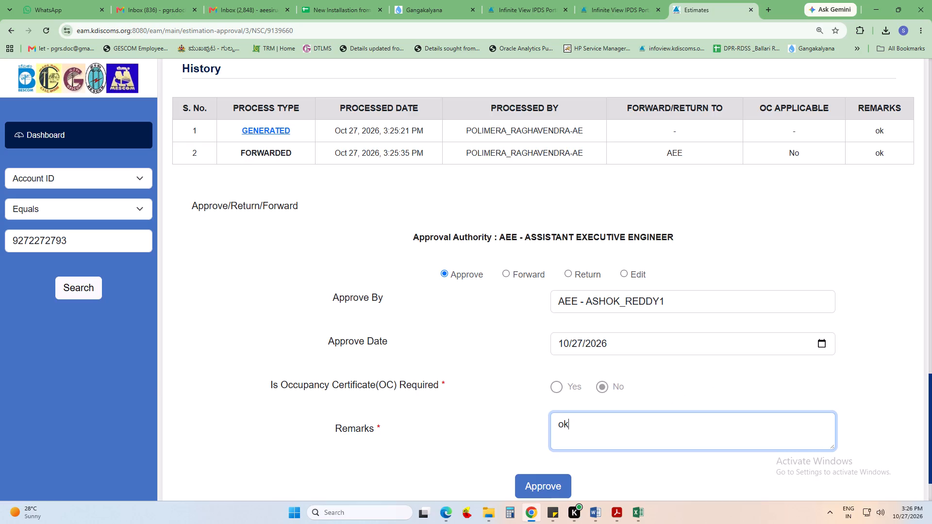
left_click(543, 427)
scroll(744, 398, "down", 6)
left_click(550, 410)
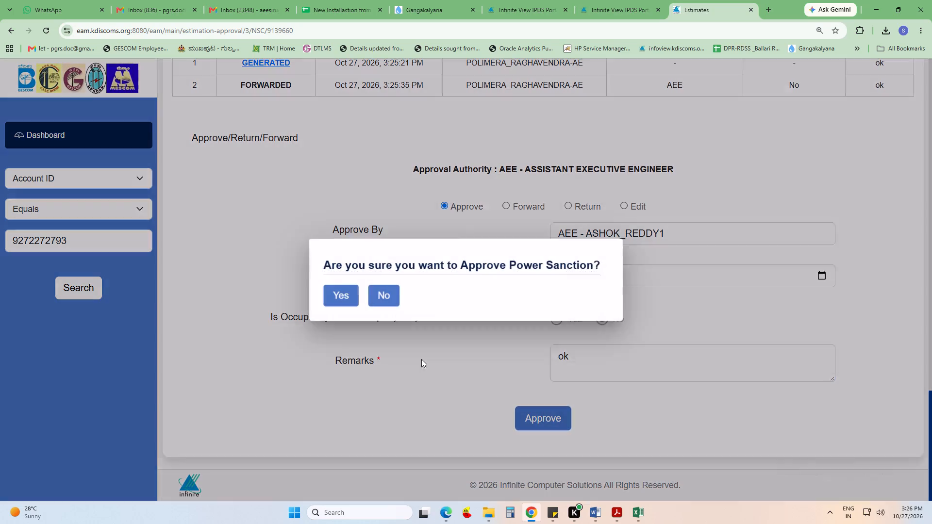
left_click(326, 295)
scroll(525, 201, "up", 10)
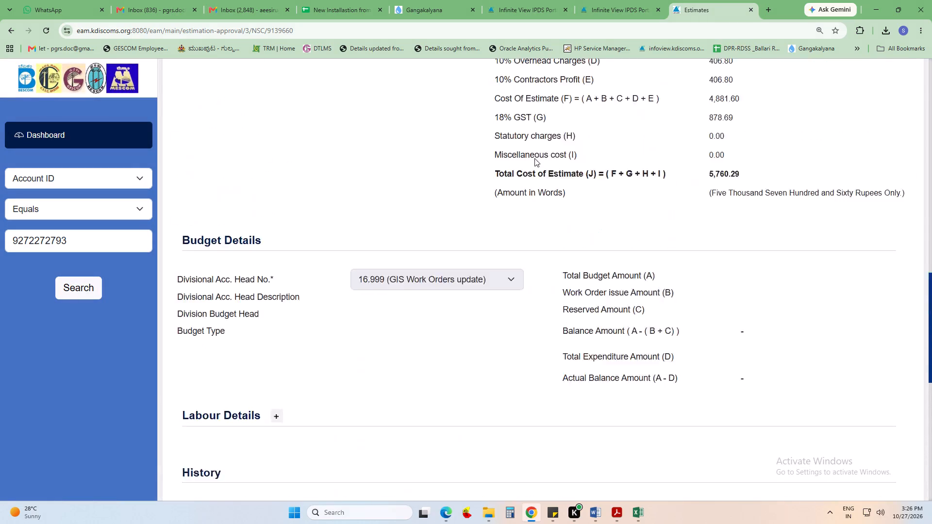
scroll(534, 158, "up", 1)
scroll(534, 158, "down", 1)
scroll(534, 158, "up", 7)
scroll(534, 158, "down", 1)
scroll(534, 158, "up", 6)
scroll(534, 158, "down", 1)
scroll(534, 158, "up", 2)
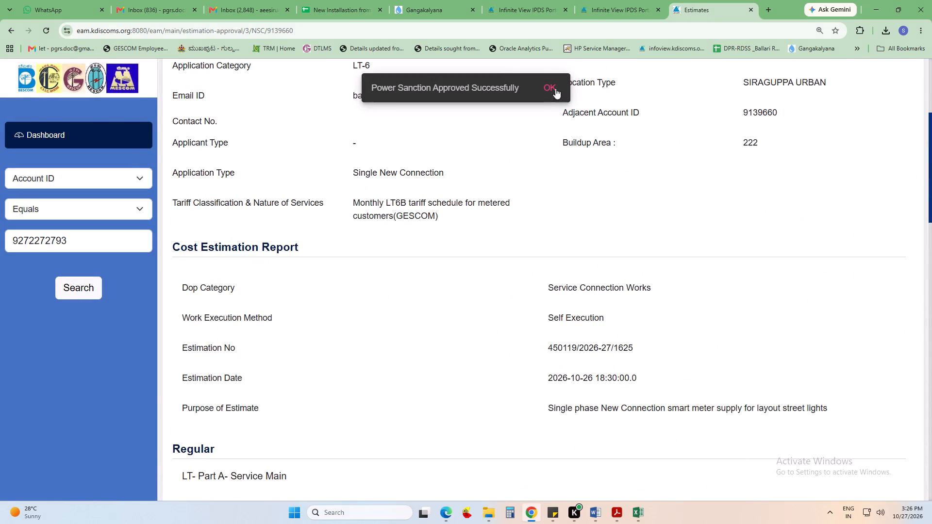
left_click(545, 86)
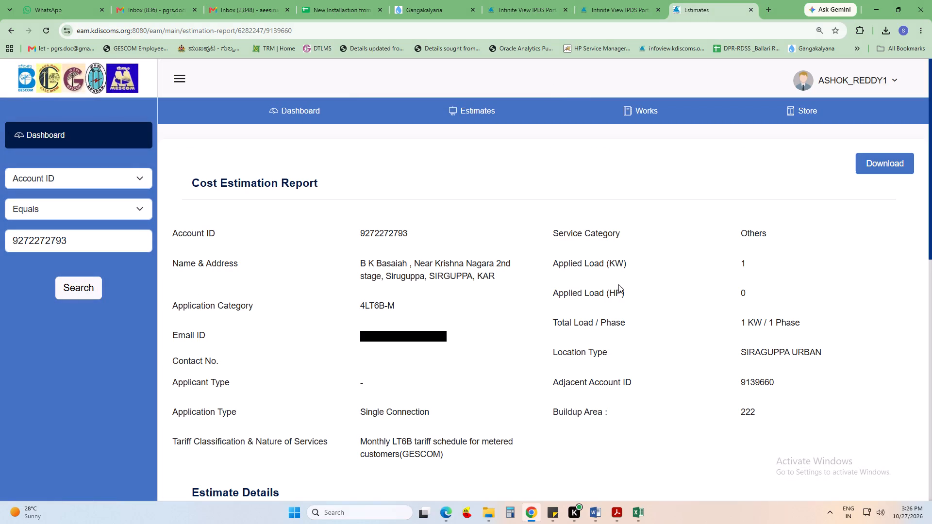
Repeat the search for the same account and copy the account ID from the search filter.
left_click(89, 289)
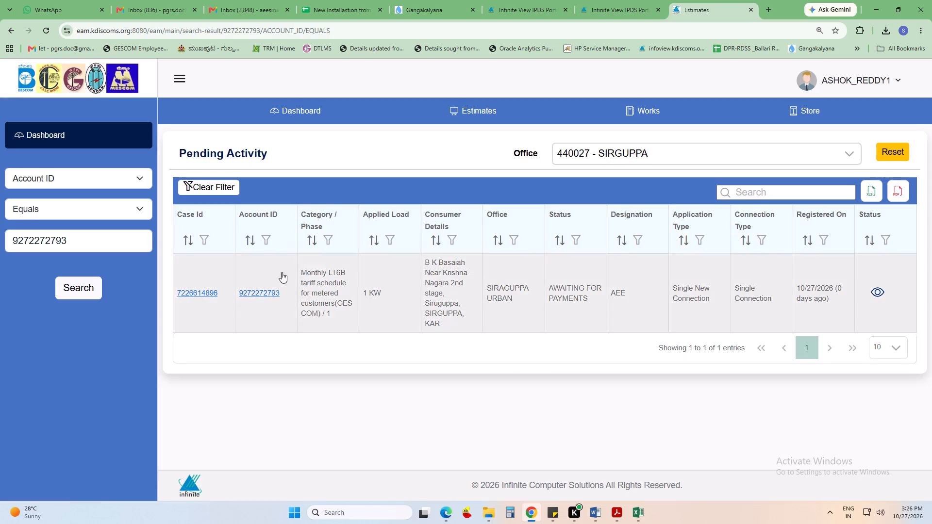
double_click(126, 246)
key("ctrl+c")
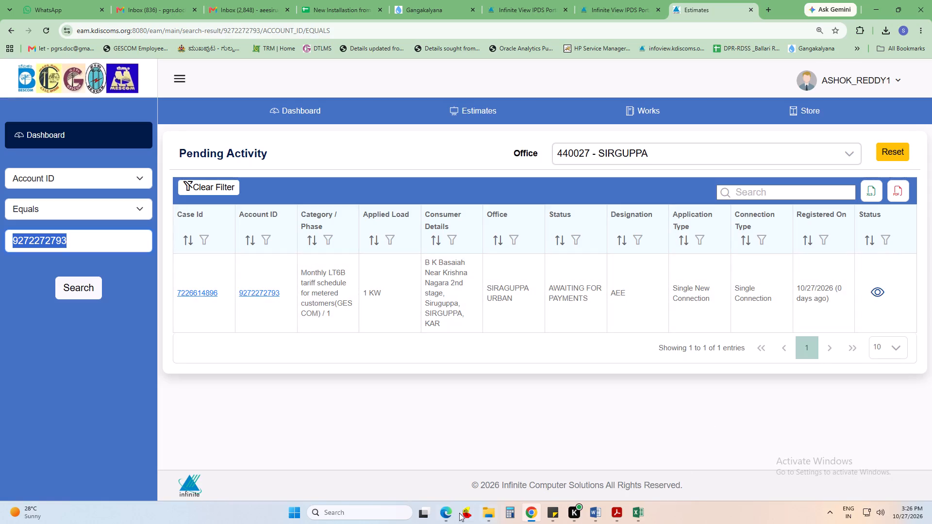
Switch to Oracle Utilities Customer Care and Billing and move the new connection case to Smart Meter Post Paid Connection Utility.
left_click(425, 476)
left_click(626, 243)
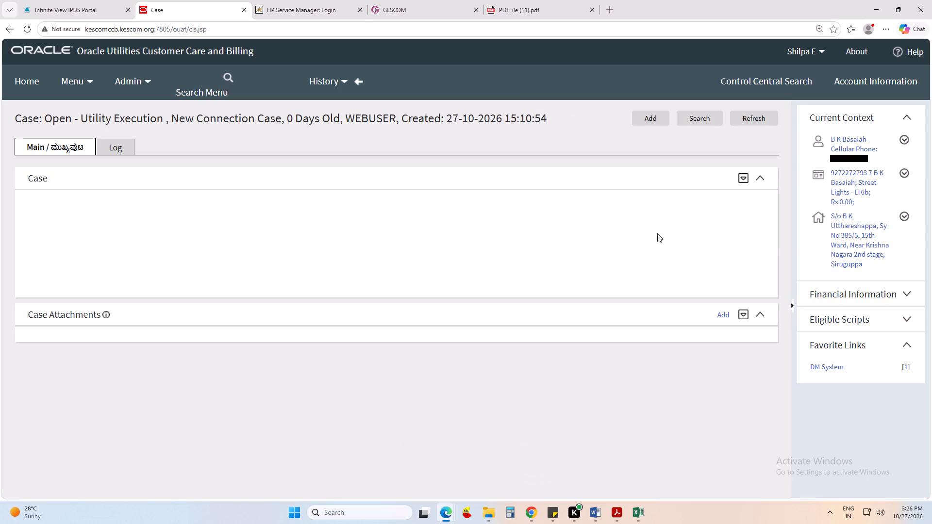
scroll(657, 233, "down", 4)
left_click(469, 255)
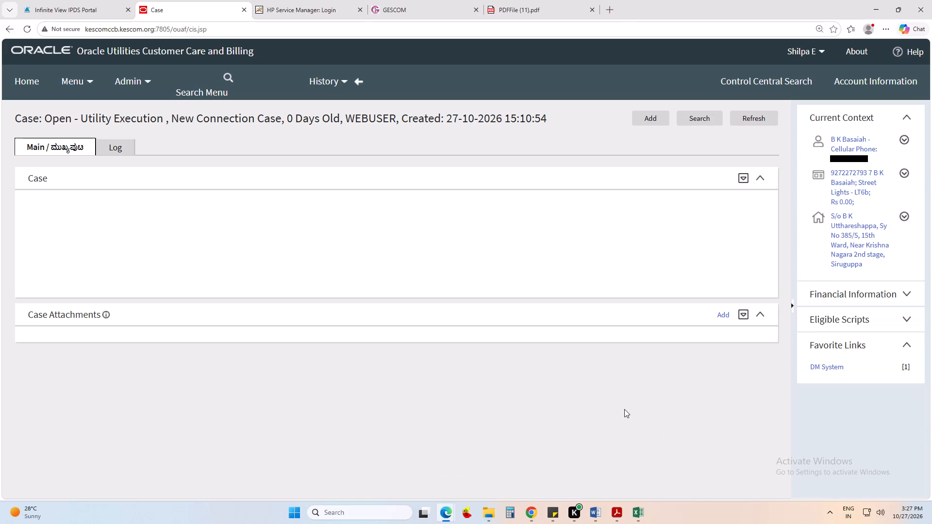
scroll(622, 409, "down", 4)
scroll(604, 420, "up", 3)
Set the new connection case to GST Not Applicable.
left_click(599, 238)
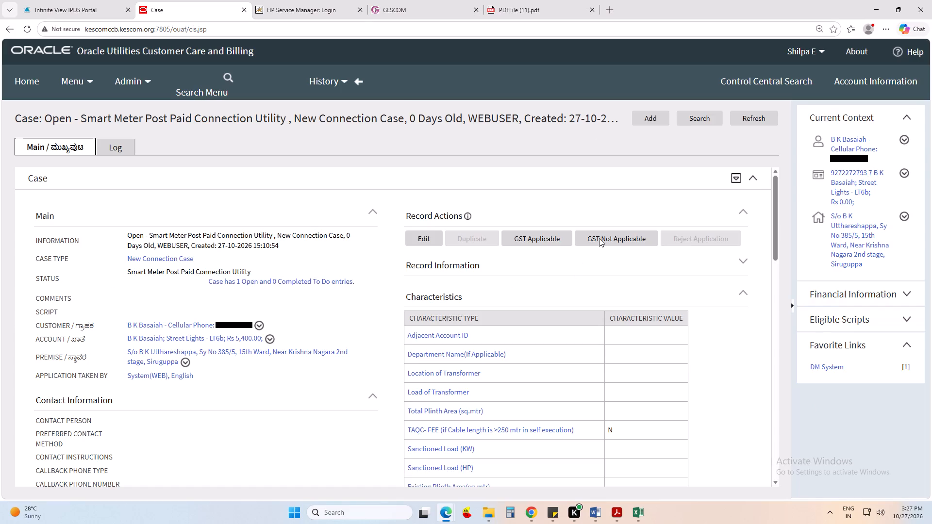
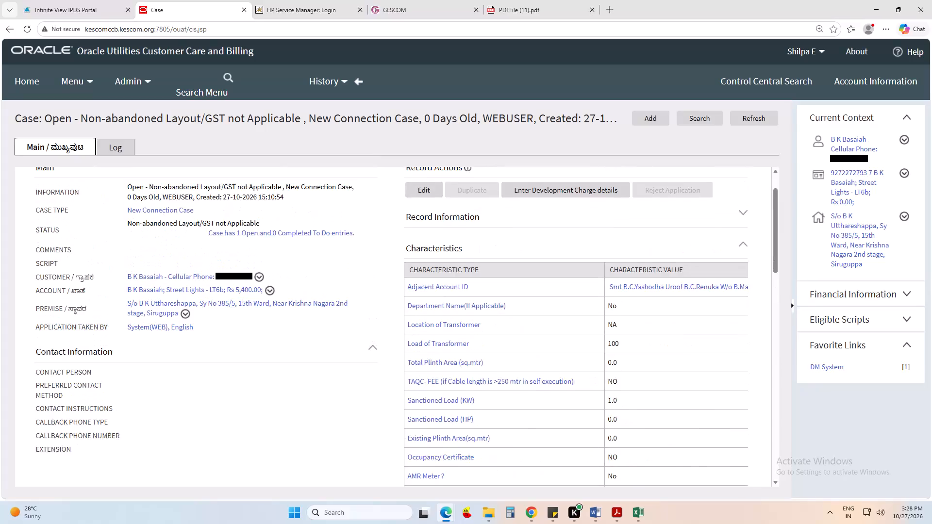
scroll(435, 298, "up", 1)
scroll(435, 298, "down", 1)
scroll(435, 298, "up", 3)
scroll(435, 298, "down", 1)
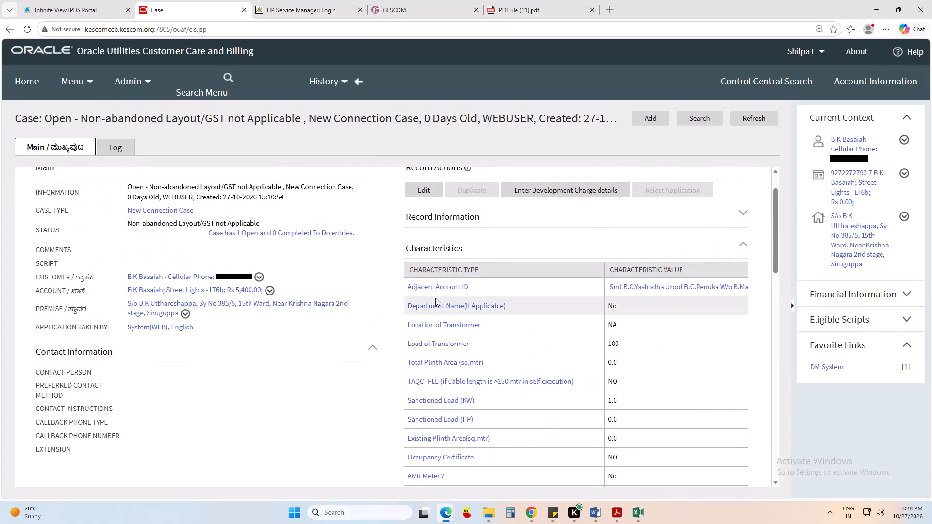
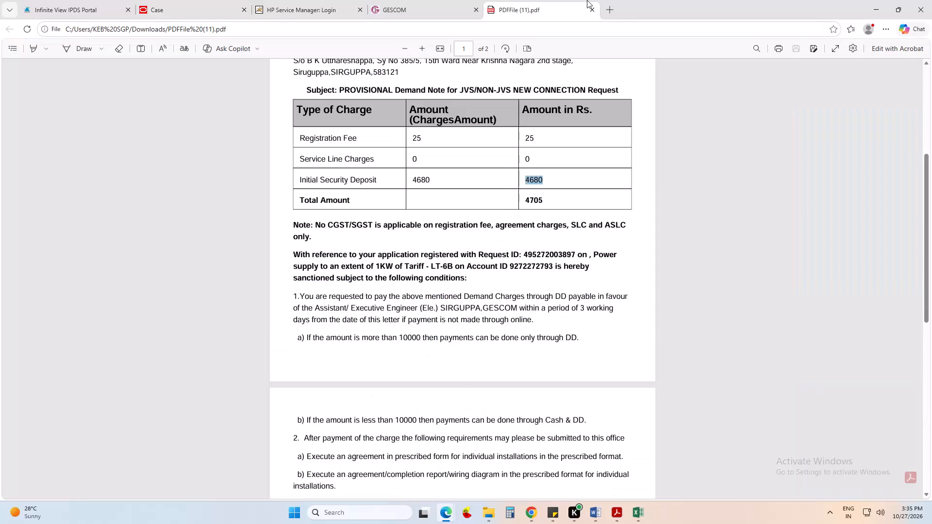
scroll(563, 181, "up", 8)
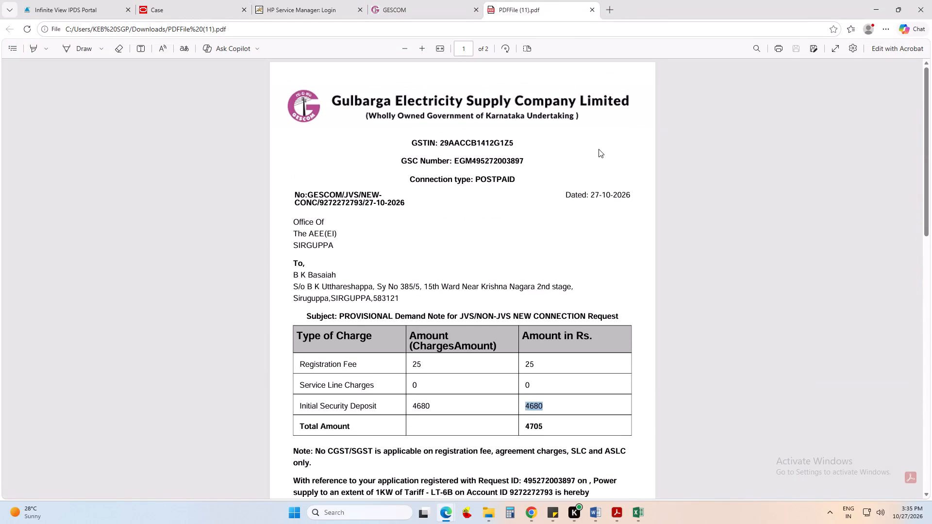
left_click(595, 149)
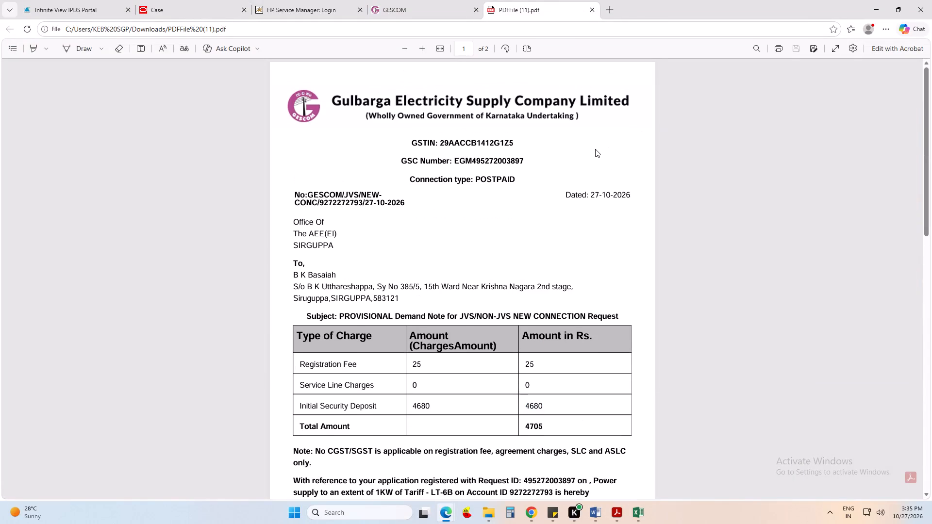
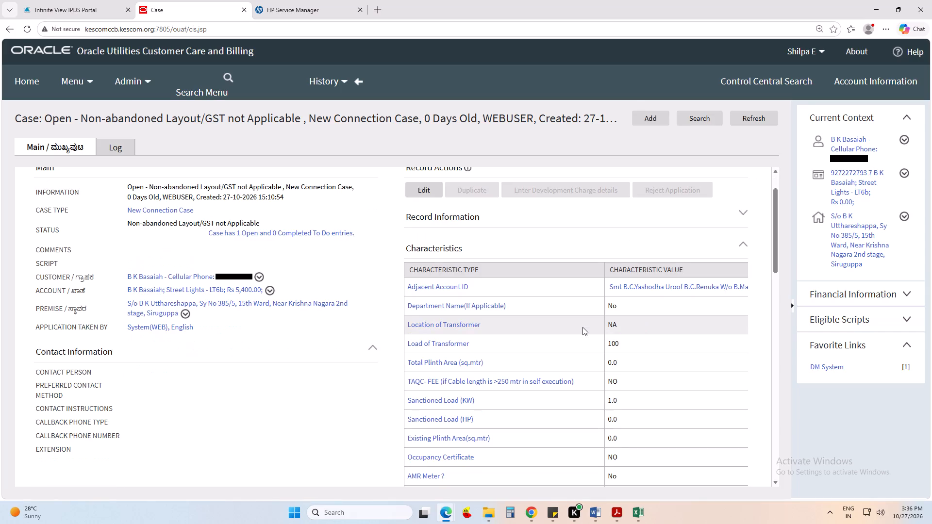
Enter 0 for the service line, additional service line, infrastructure and deposit contribution work charges, and save the required characteristics.
scroll(629, 380, "down", 2)
scroll(629, 380, "up", 2)
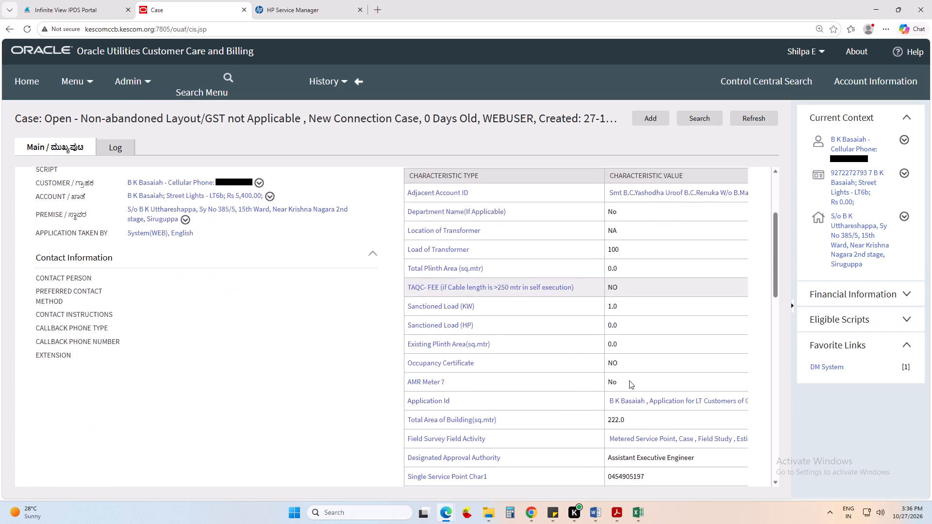
scroll(629, 380, "up", 2)
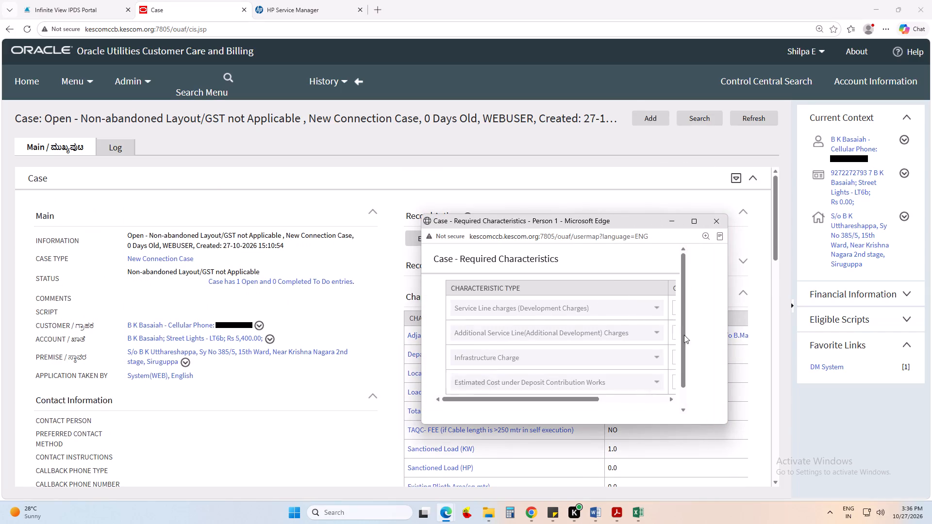
key("0")
key("Tab")
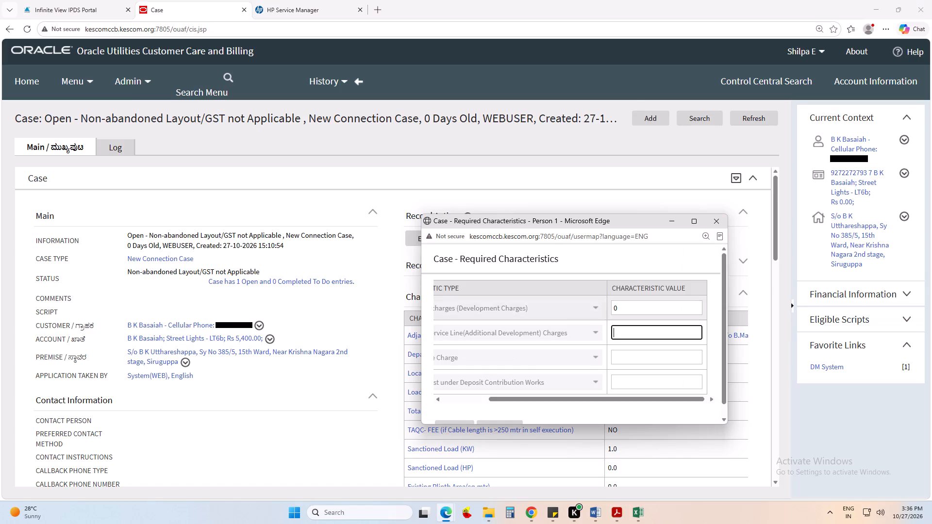
key("0")
key("Tab")
key("0")
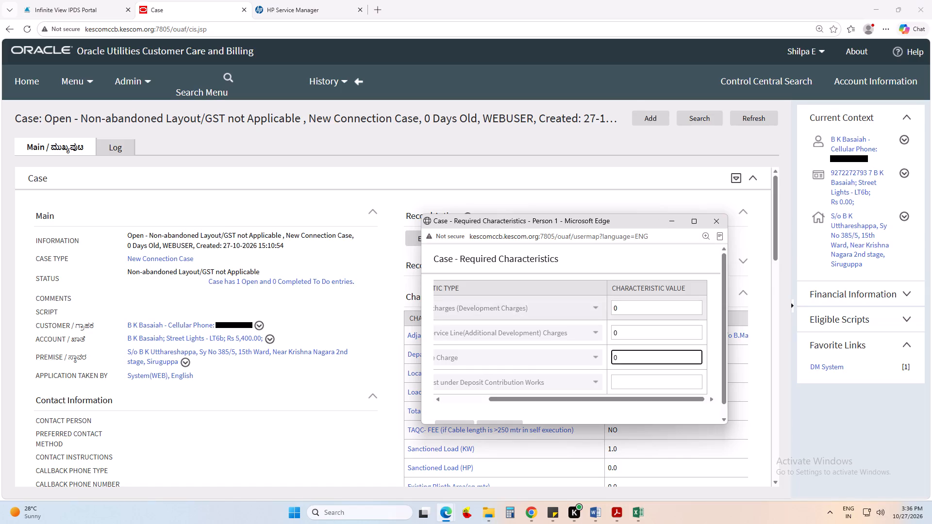
key("Tab")
key("0")
key("Tab")
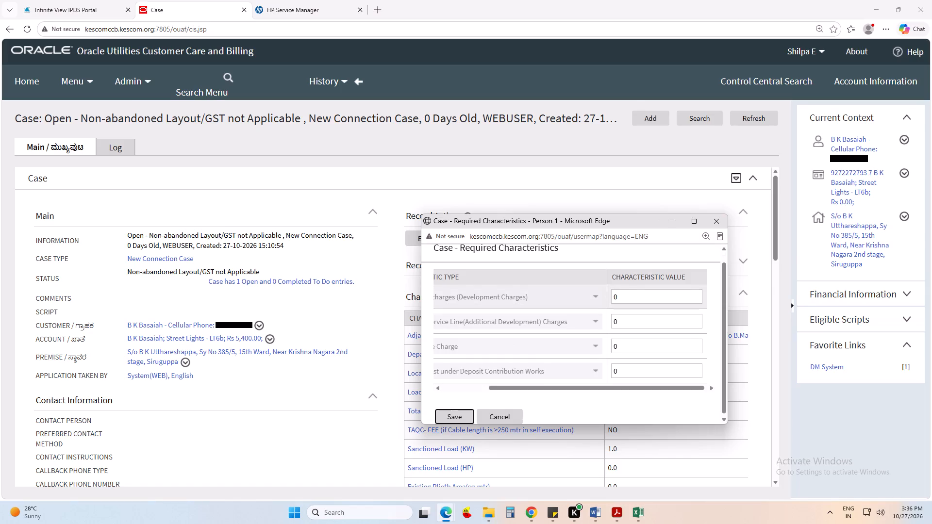
key("Return")
Advance the new connection case to the Enter Development Charge details status.
scroll(507, 306, "up", 3)
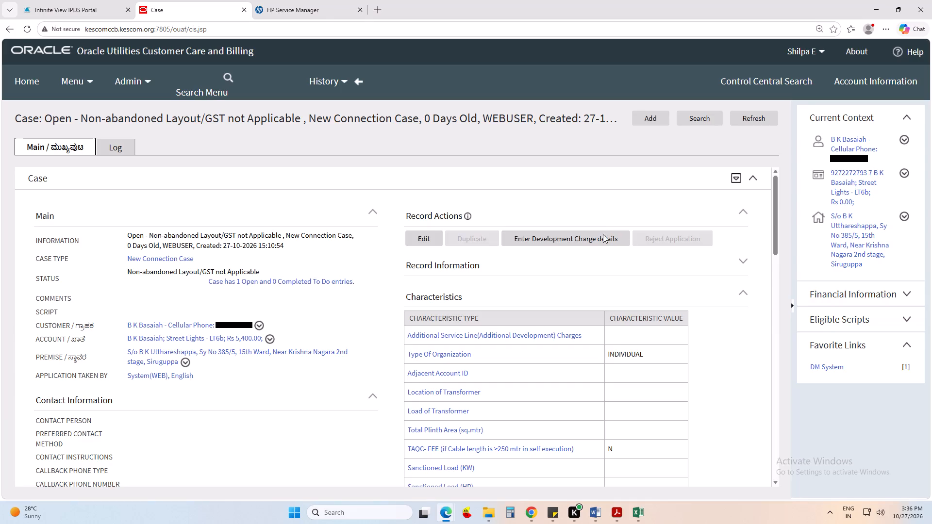
double_click(603, 236)
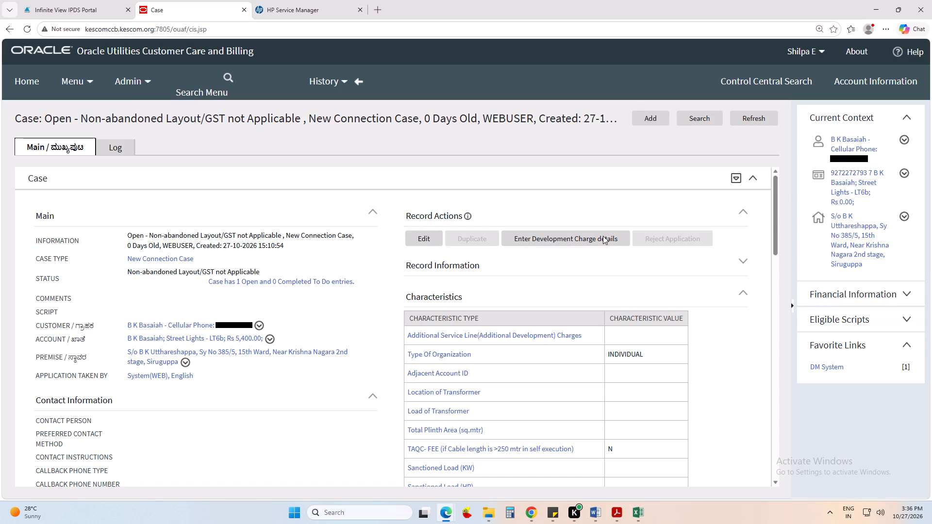
left_click(602, 236)
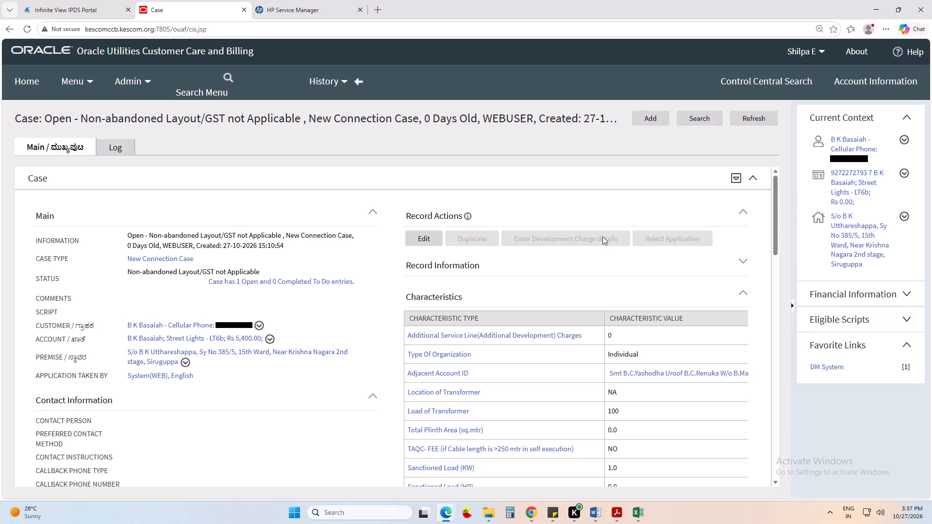
Generate the power sanction letter for the new connection case.
scroll(699, 291, "up", 5)
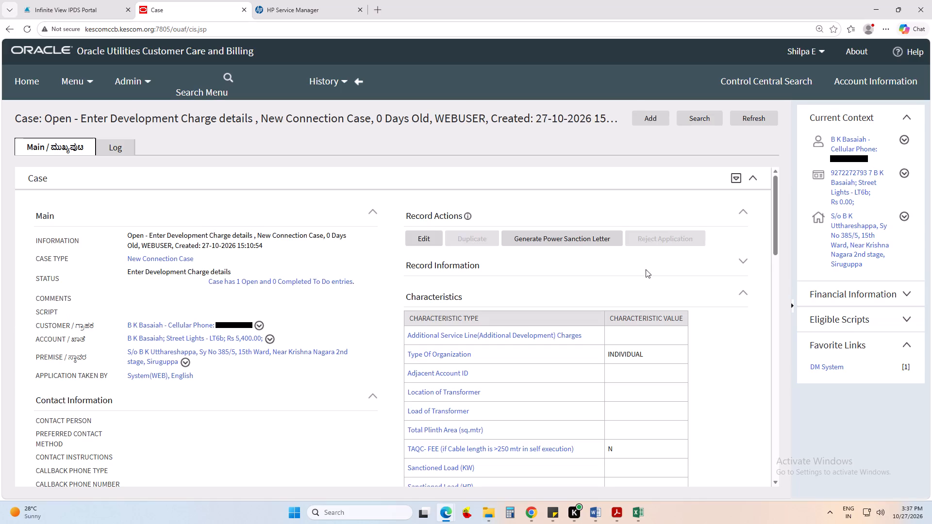
left_click(593, 239)
Open the New Connection Contact record linked to the customer contact entry in the case log.
scroll(593, 239, "up", 1)
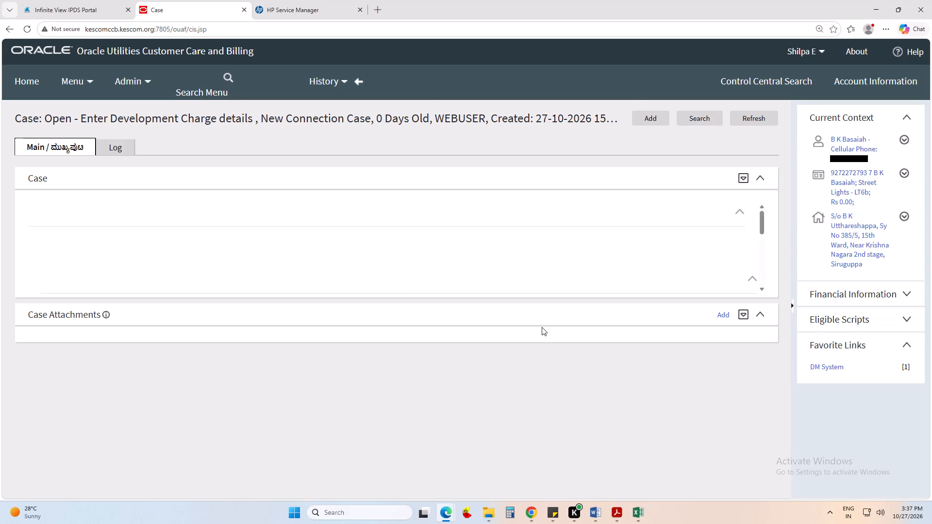
double_click(121, 147)
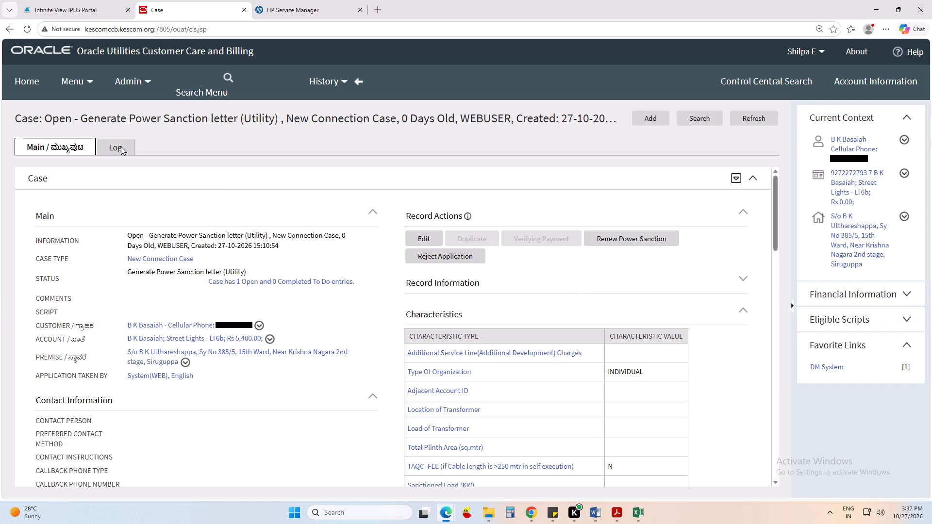
left_click(121, 147)
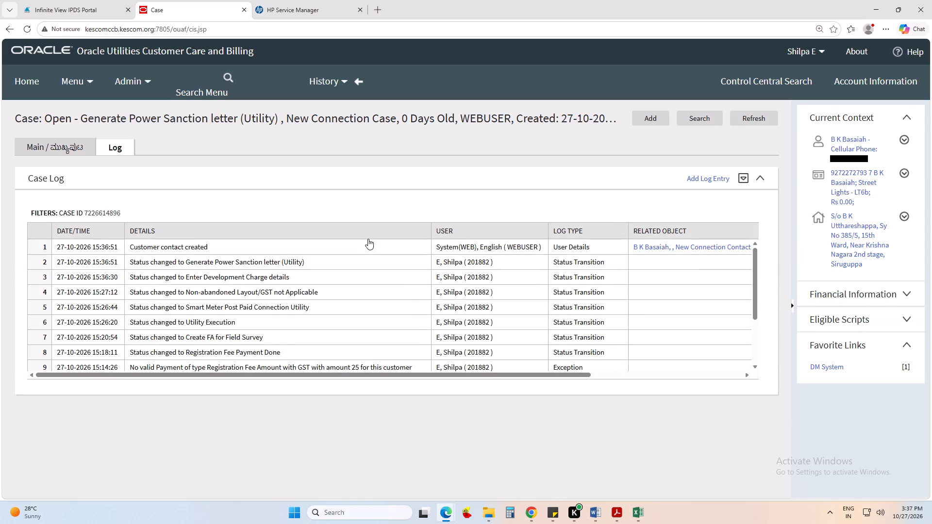
left_click(699, 248)
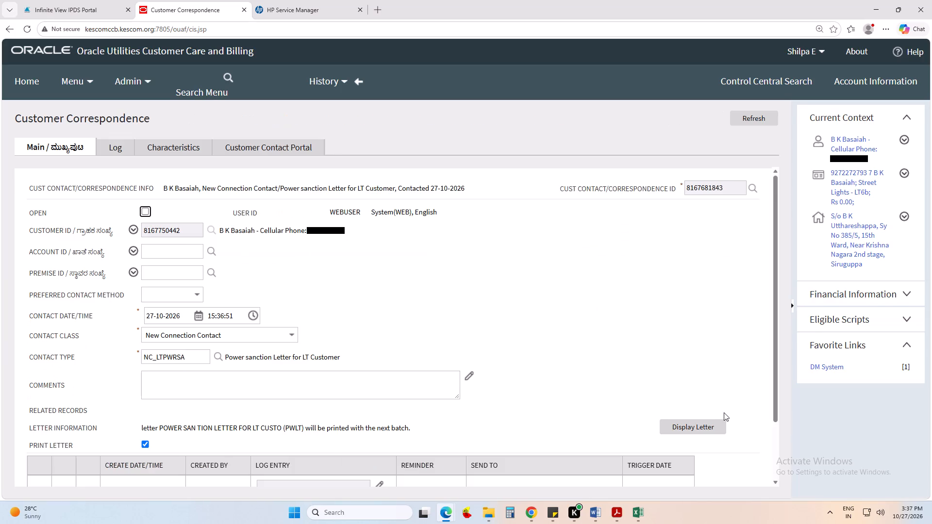
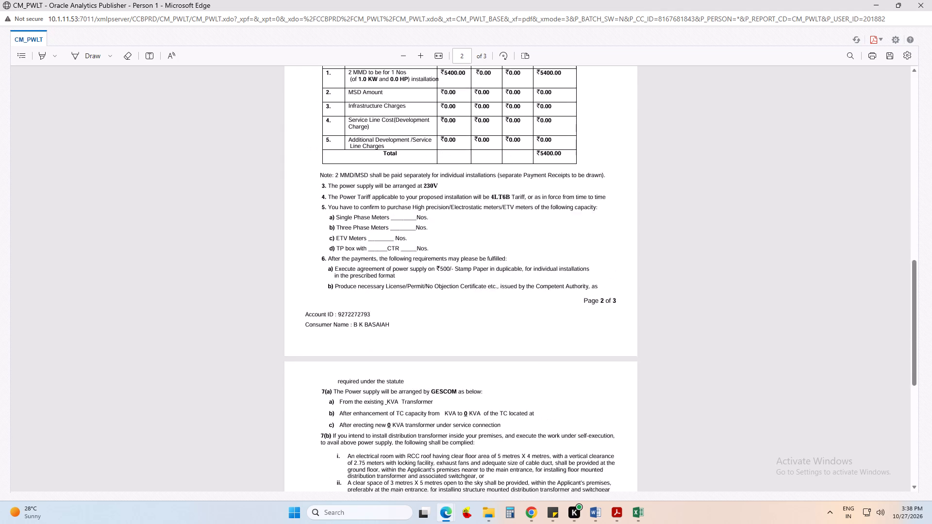
Print only page 1 of the power sanction letter on the HP Laser 1003-1008, one-sided.
scroll(453, 436, "down", 10)
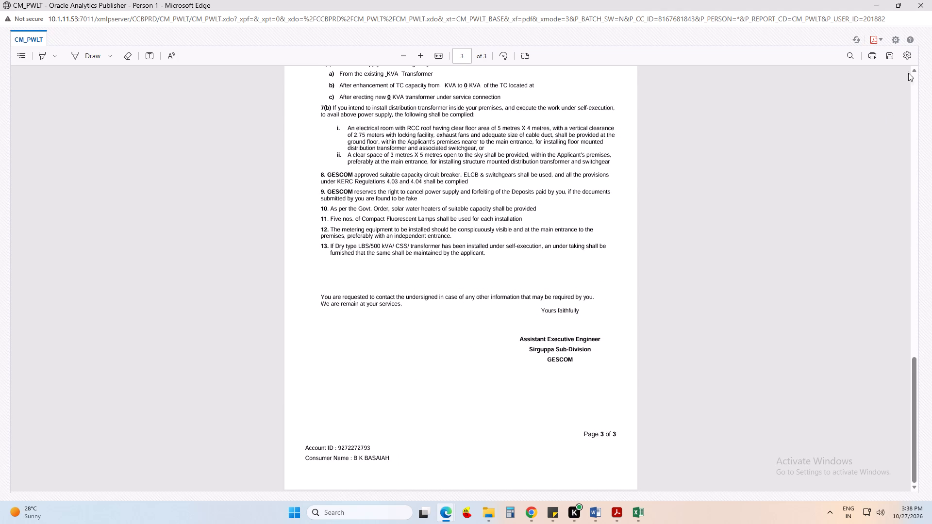
left_click(876, 57)
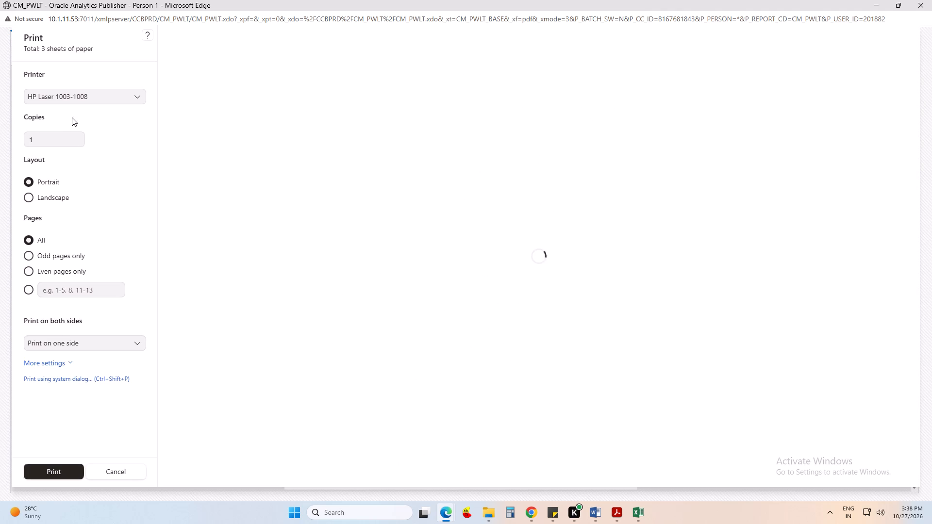
left_click(63, 299)
left_click(82, 291)
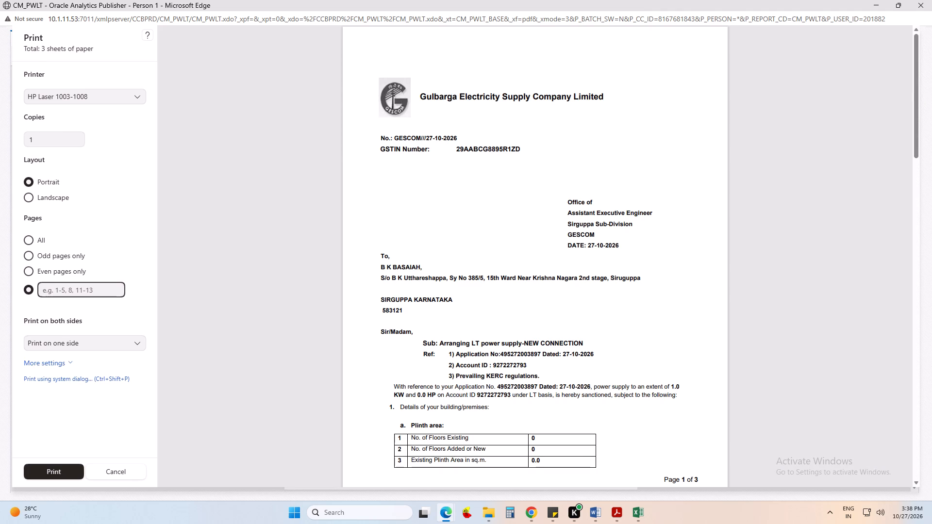
key("1")
left_click(332, 306)
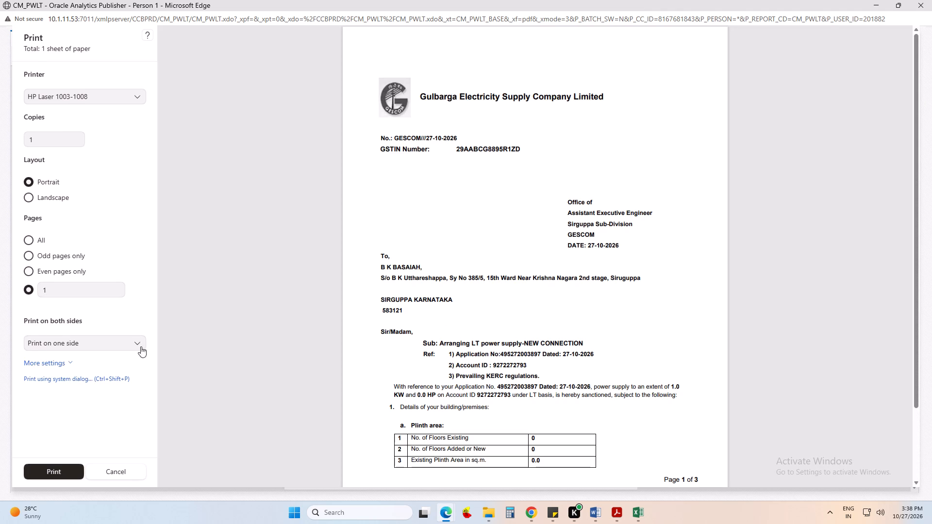
scroll(25, 346, "down", 2)
left_click(52, 467)
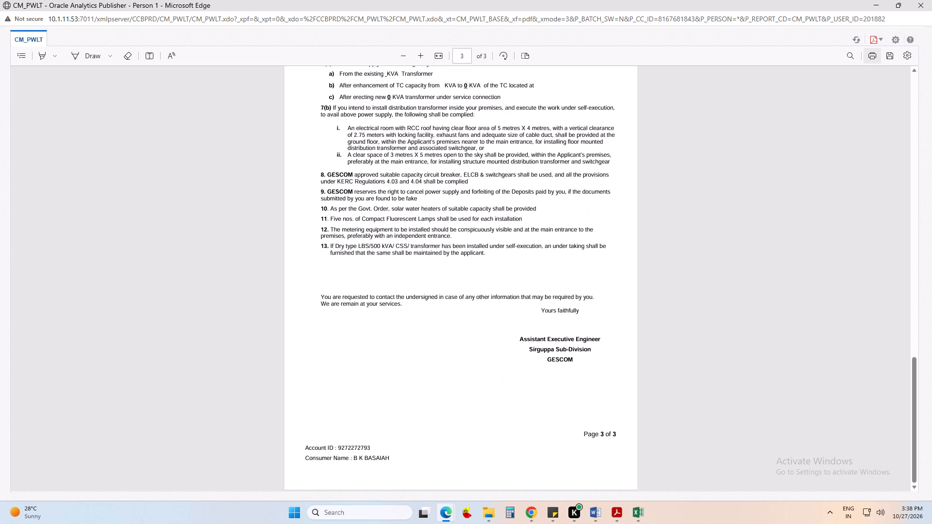
left_click(519, 222)
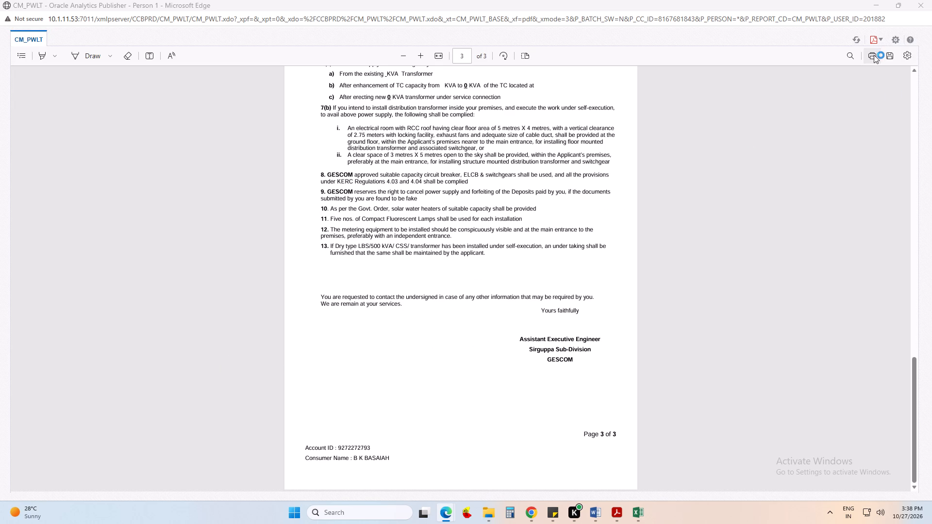
Print pages 2-3 of the power sanction letter on the HP Laser 1003-1008, one-sided.
left_click(874, 55)
left_click(78, 296)
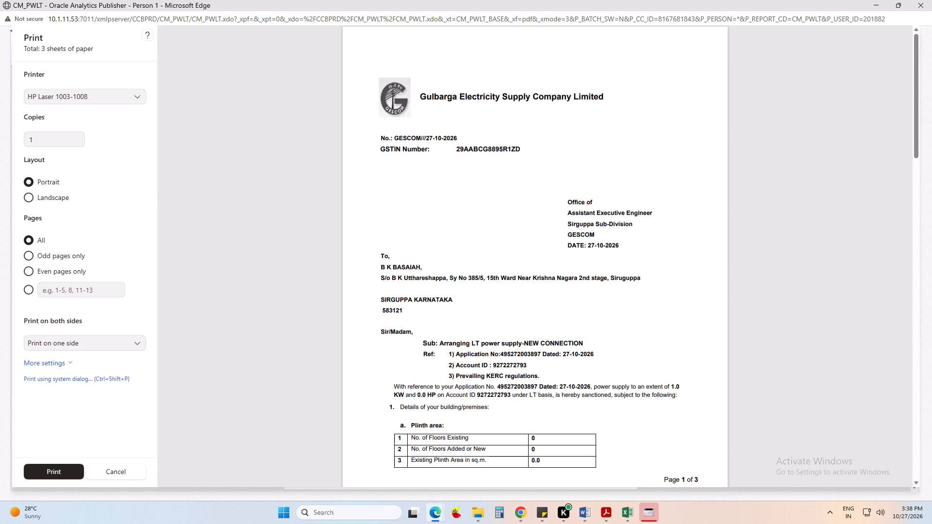
type("2-3")
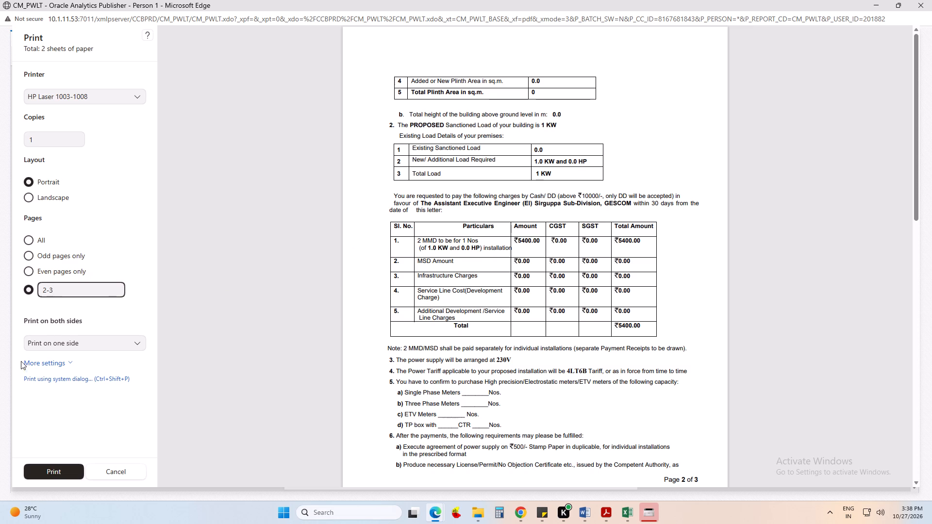
left_click(63, 466)
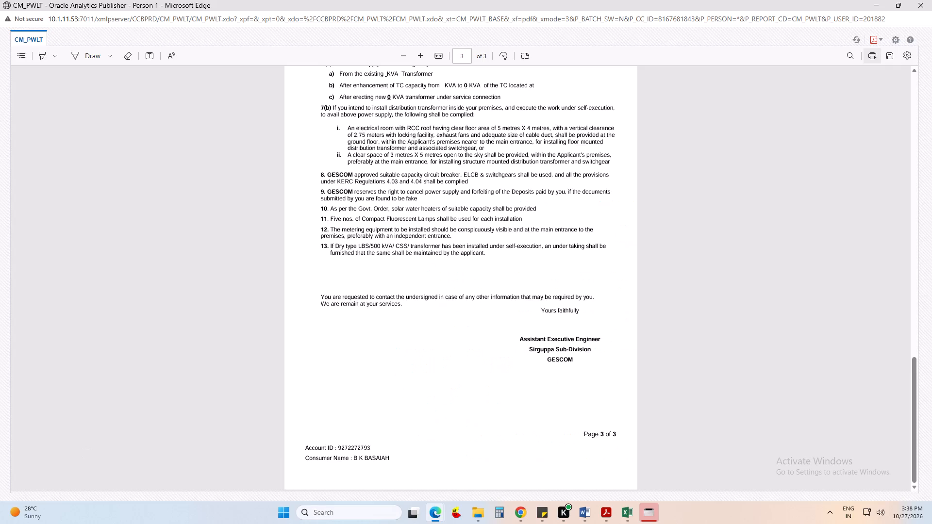
left_click(488, 227)
Close the sanction letter window and return to the Control Central Search page.
left_click(920, 7)
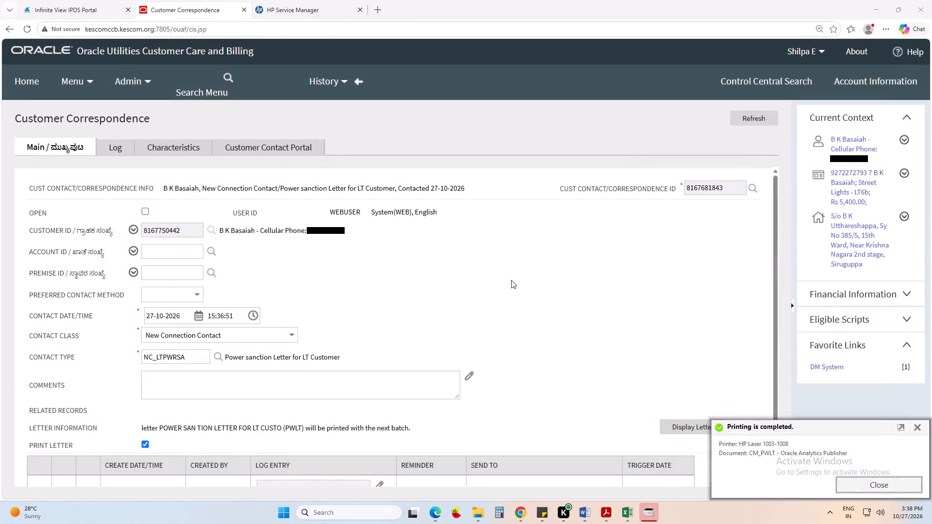
left_click(511, 280)
left_click(20, 81)
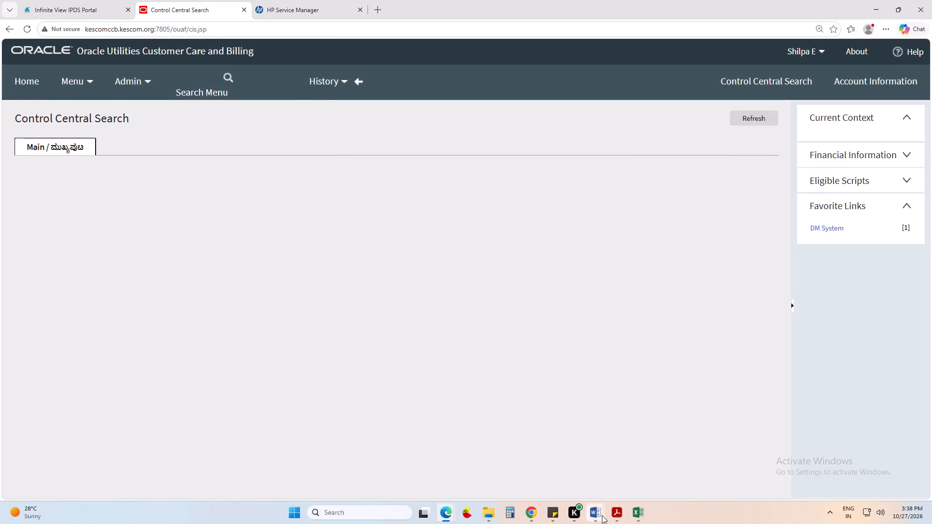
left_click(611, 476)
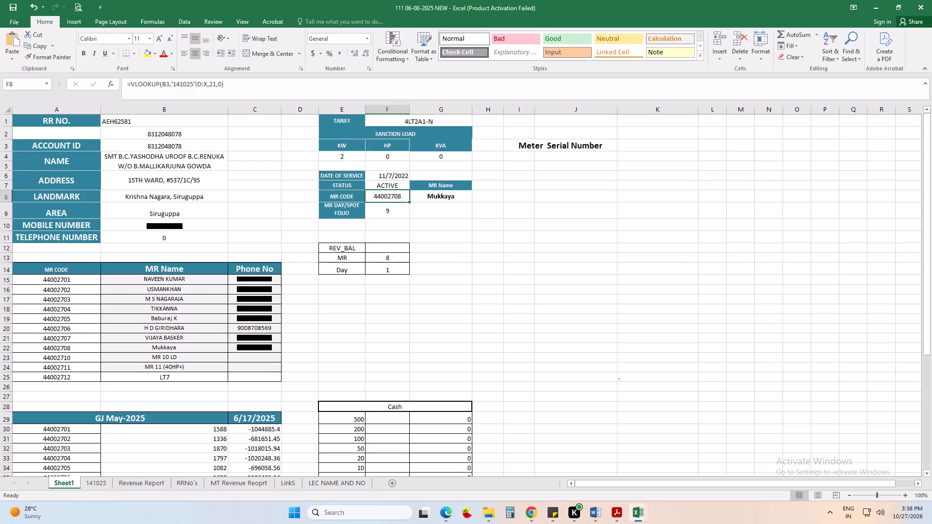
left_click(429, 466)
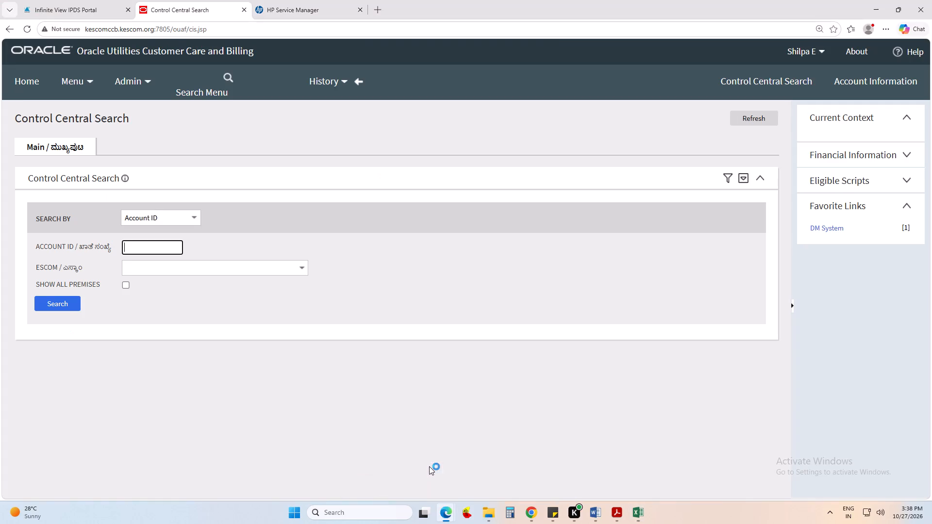